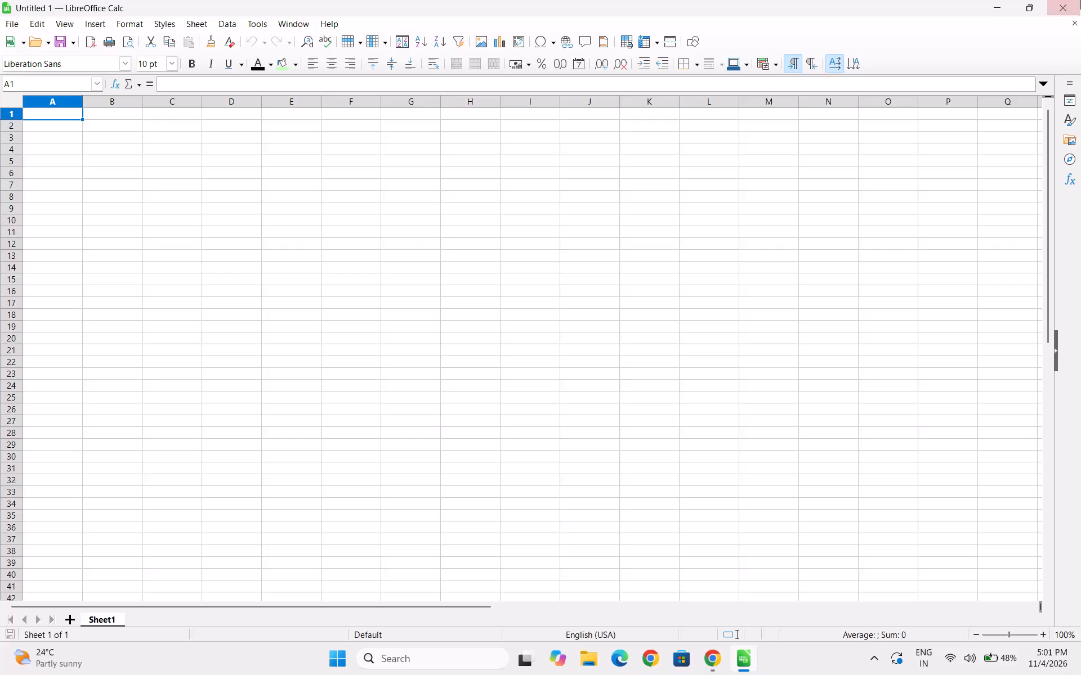
Close the blank untitled spreadsheet and open the recent PRACTICAL 9 file in LibreOffice Calc.
click(1080, 0)
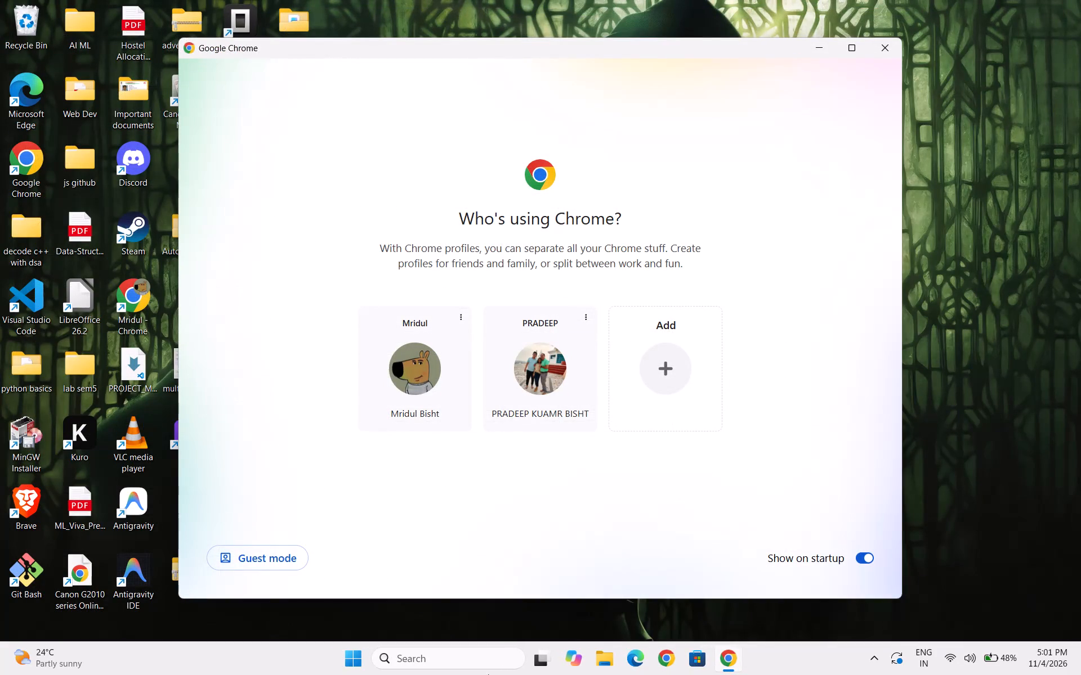
click(413, 658)
text(LIBREO)
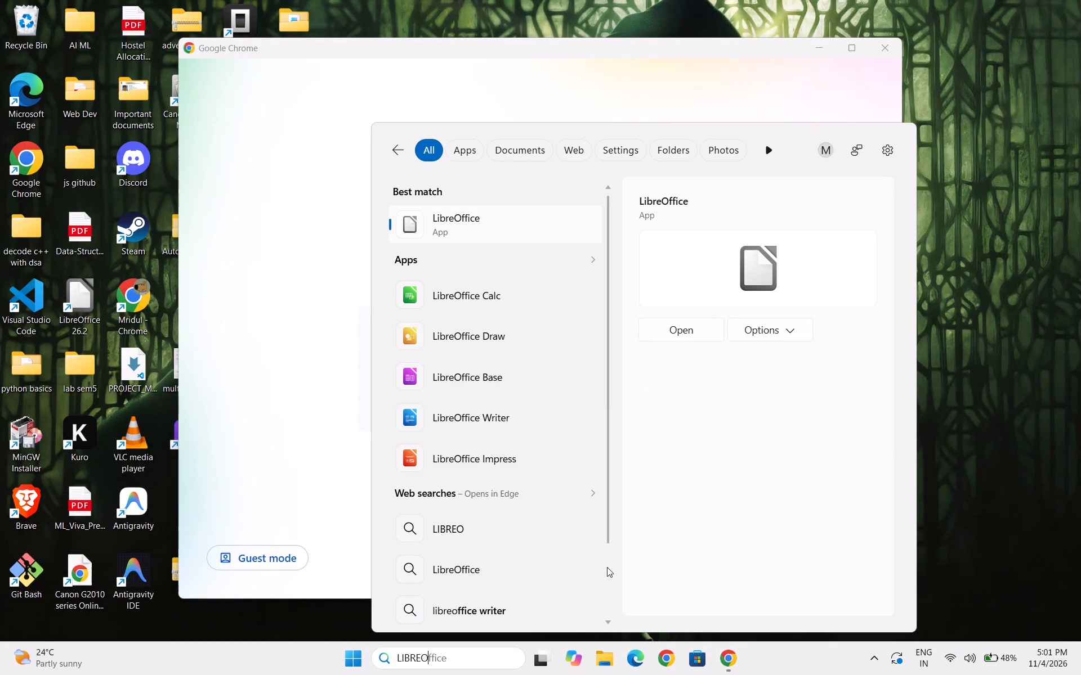
key(BackSpace)
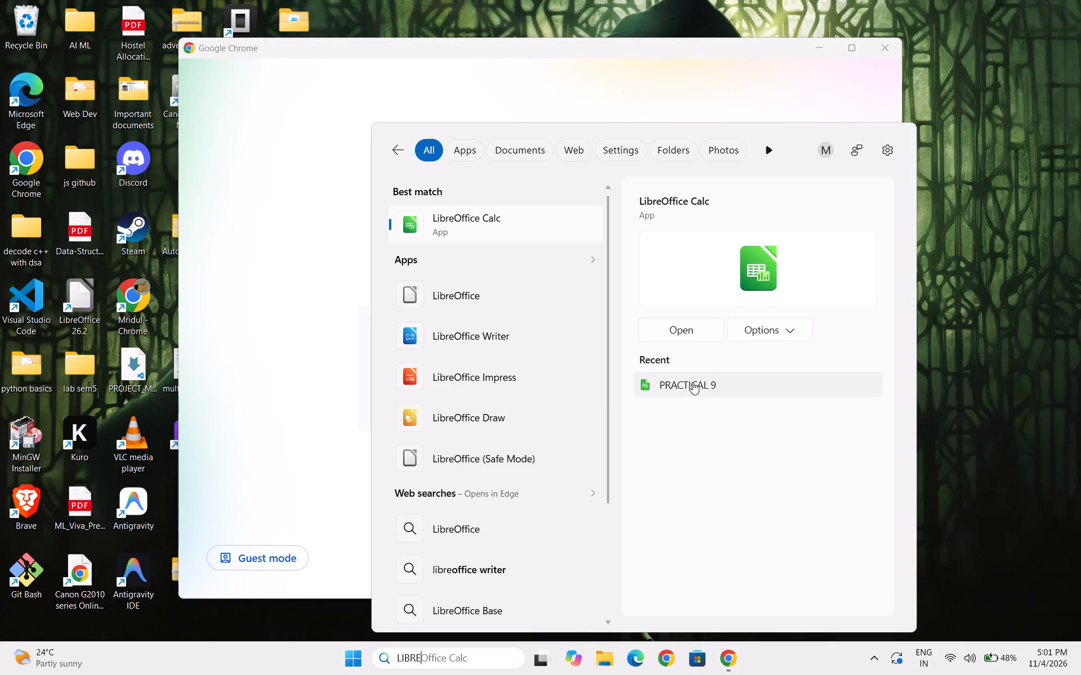
click(692, 382)
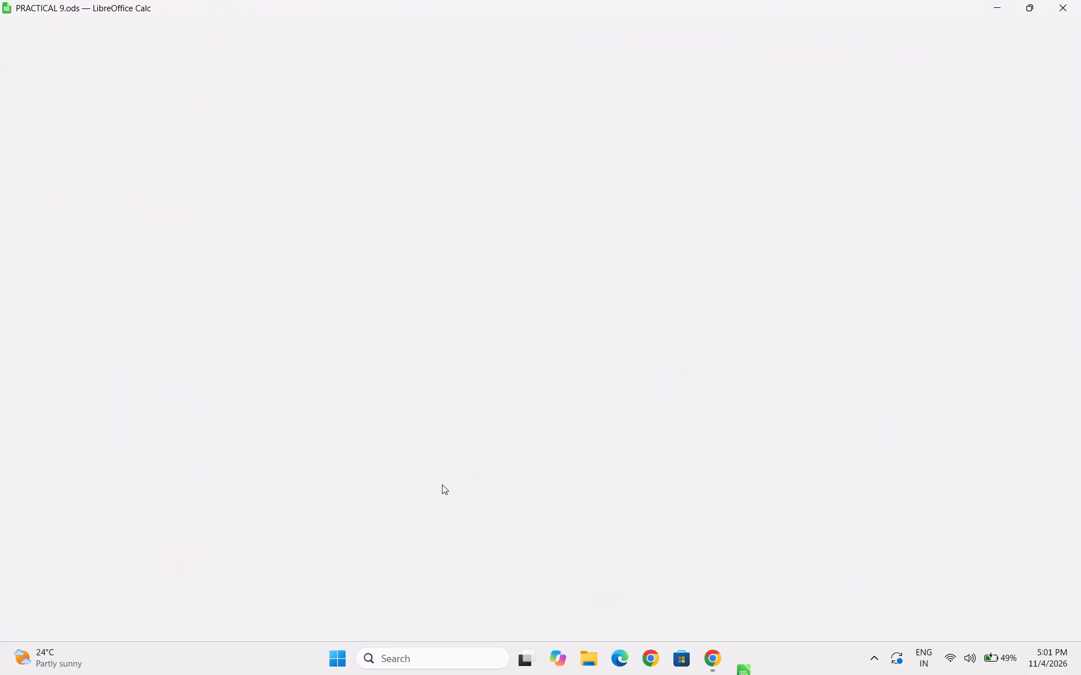
click(315, 621)
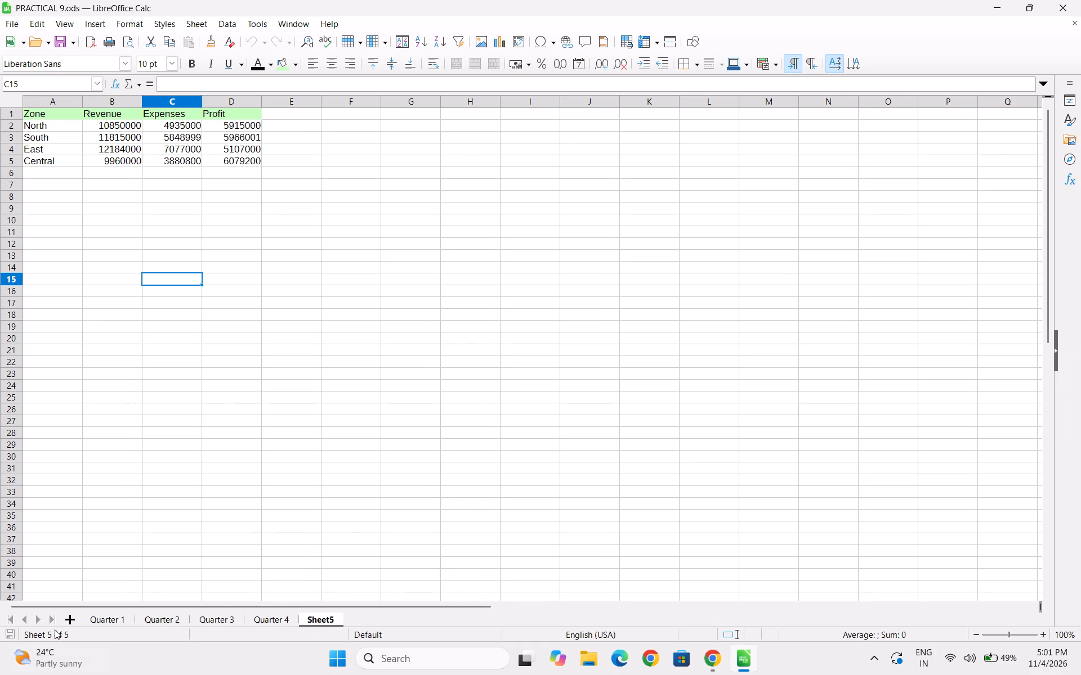
Add a new sheet after Sheet5.
click(72, 619)
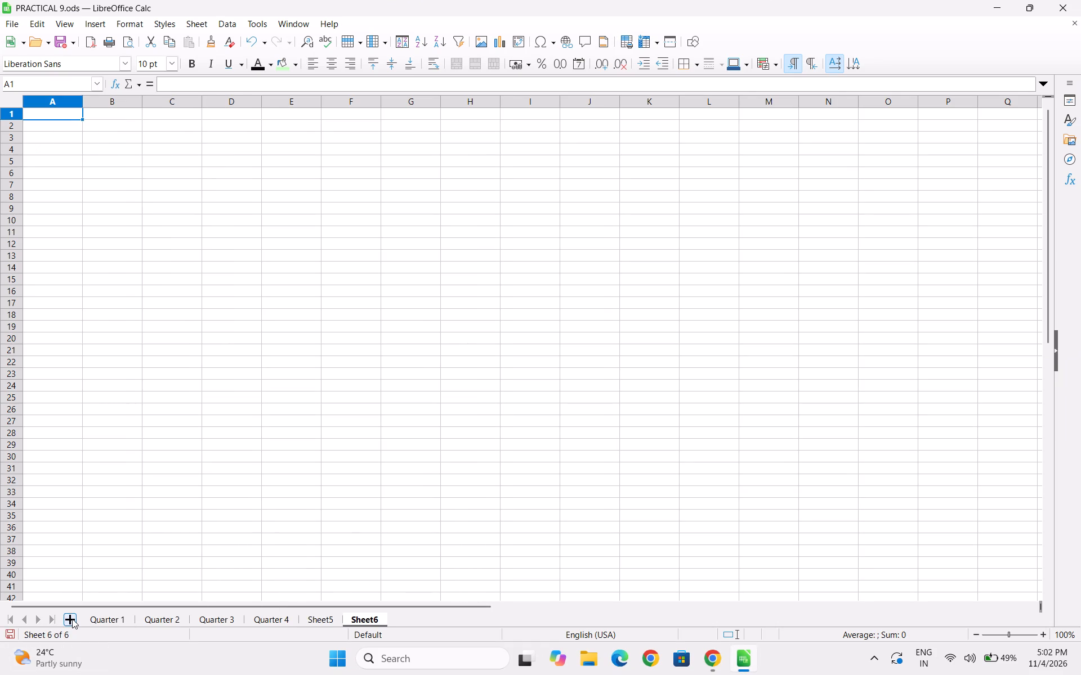
Rename Sheet5, which holds the zone revenue and profit table, as Summary.
double_click(313, 619)
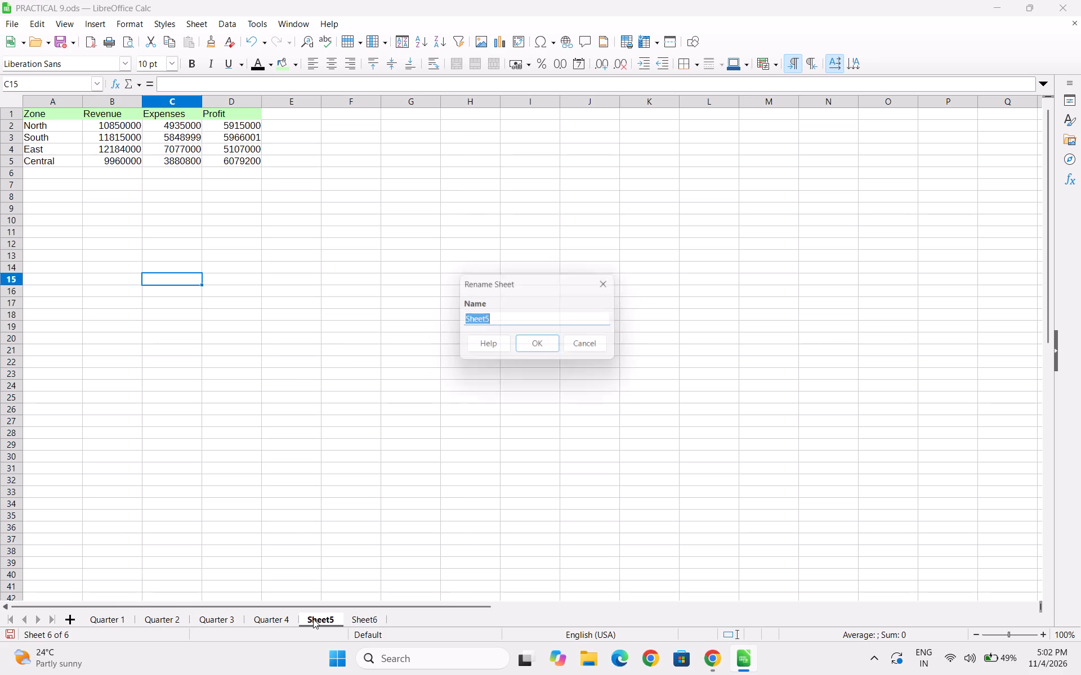
key(BackSpace)
text(ummary)
key(space)
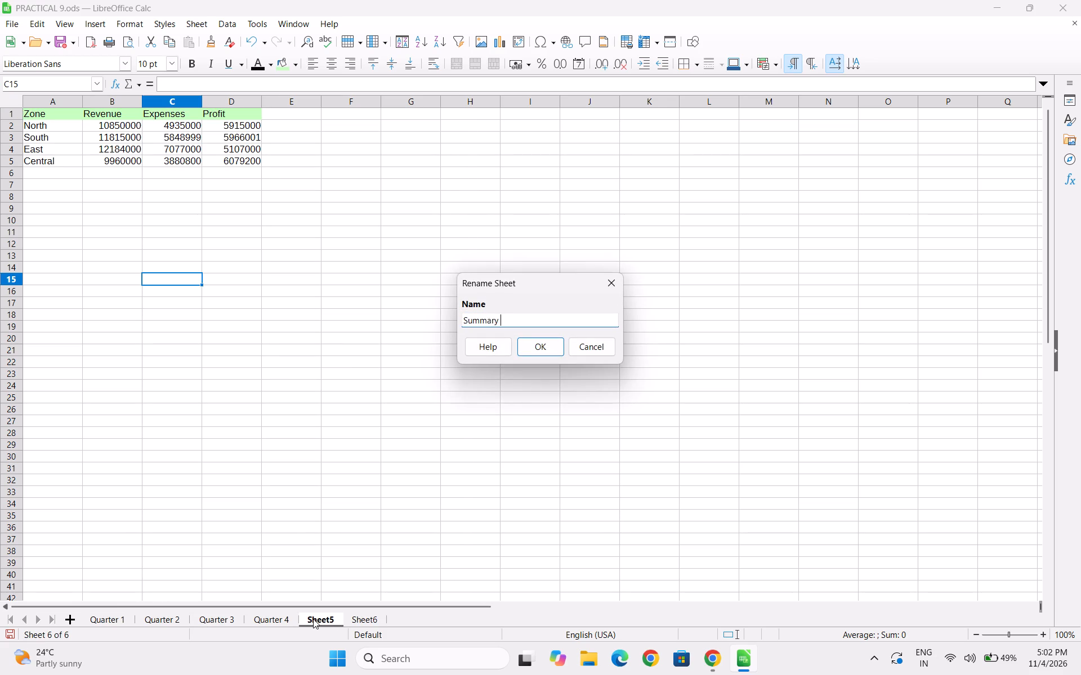
key(Return)
Rename the empty Sheet6 as Goal Seek.
click(377, 620)
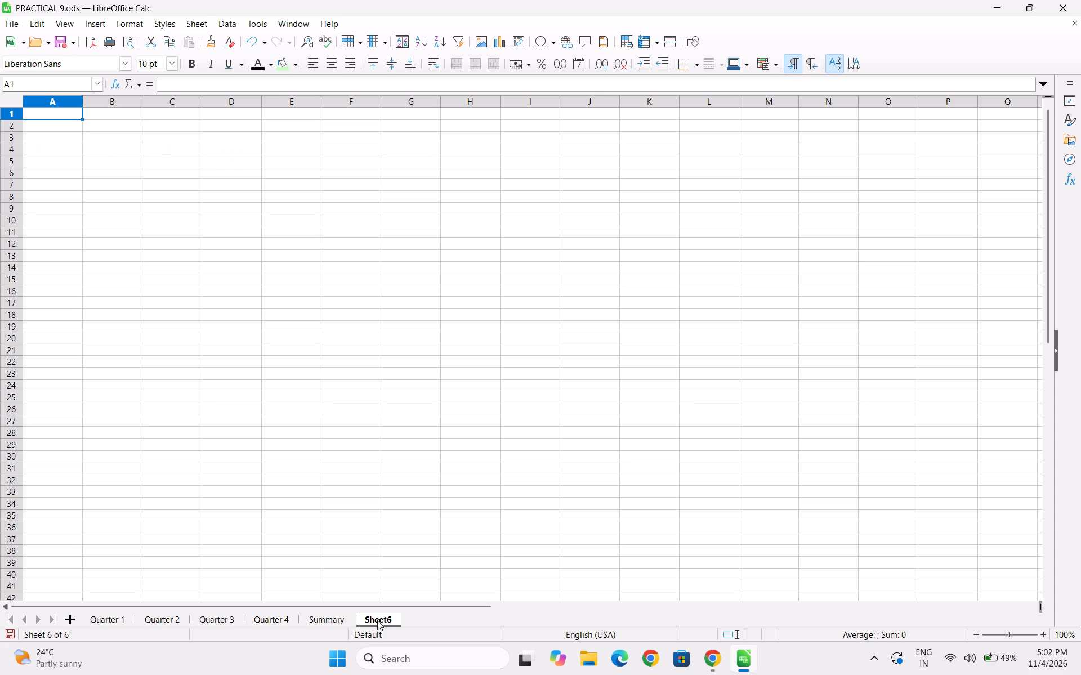
click(377, 620)
double_click(377, 620)
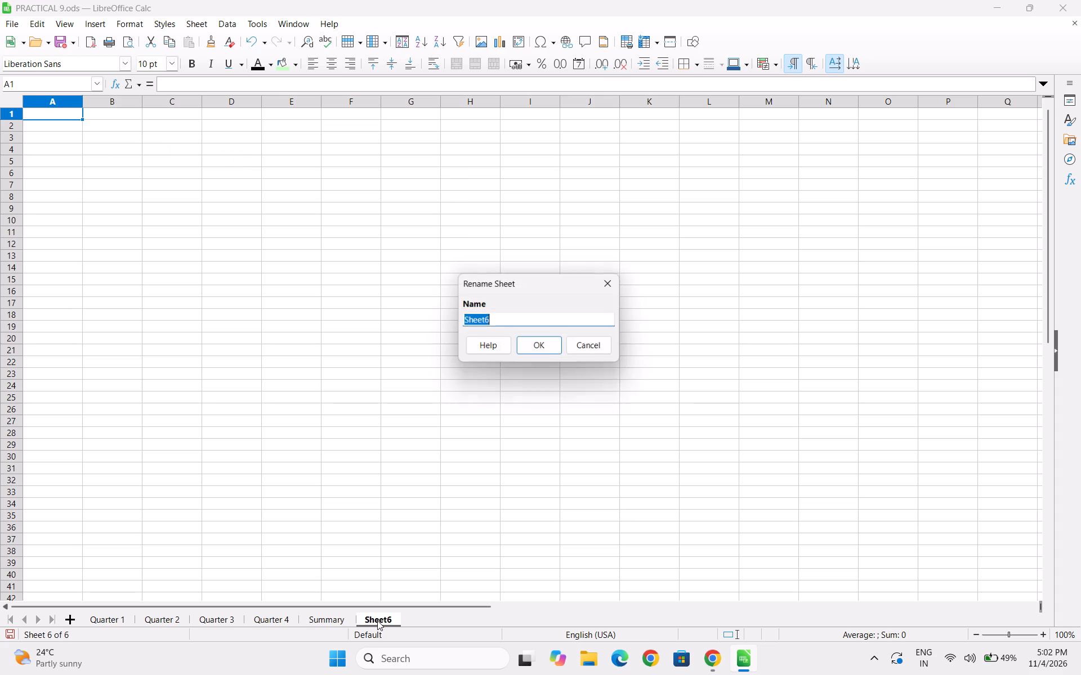
key(BackSpace)
key(g)
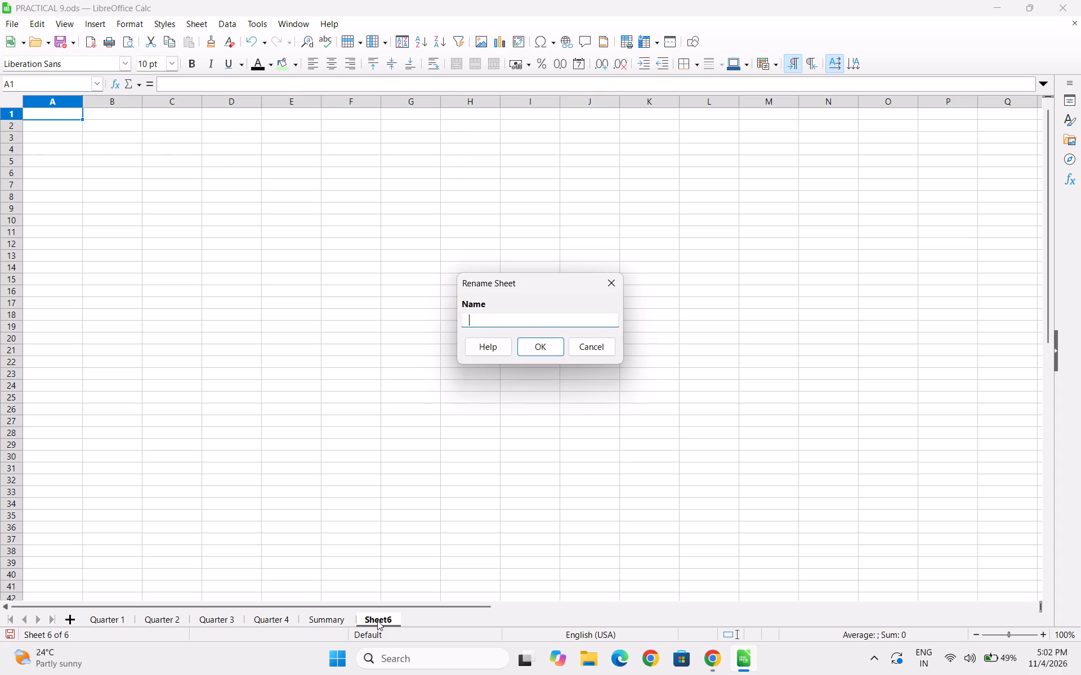
text(oal)
key(space)
key(s)
text(eek)
key(Return)
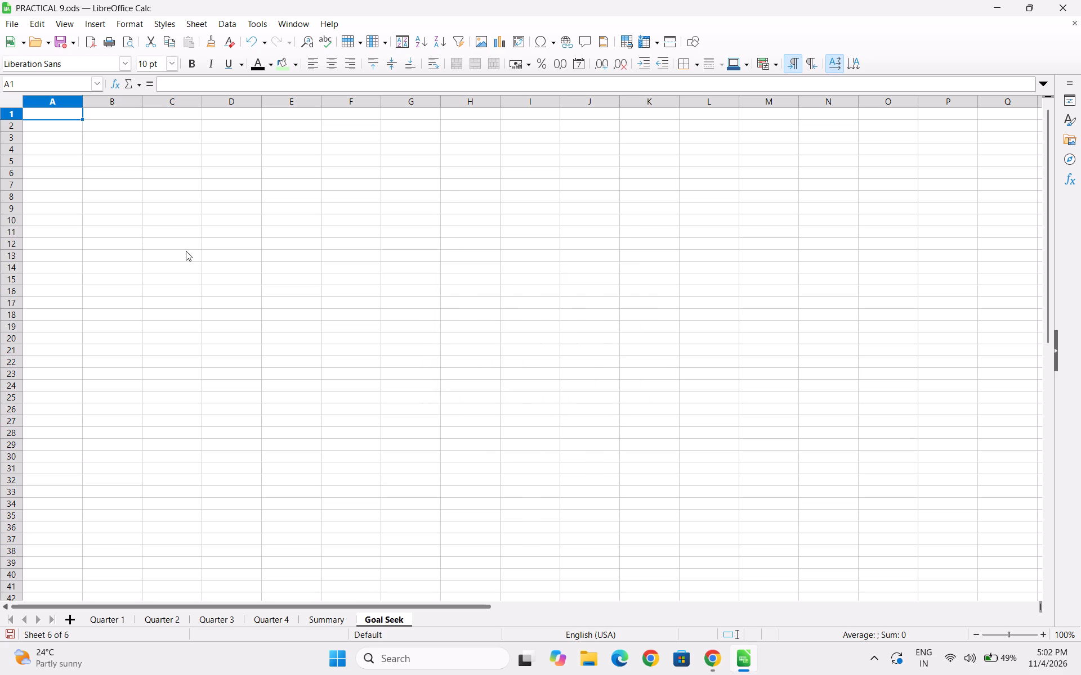
Enter the headers Student, Term 1, Term 2, Term 3 and Final in cells A1 to E1 of the Goal Seek sheet.
click(51, 109)
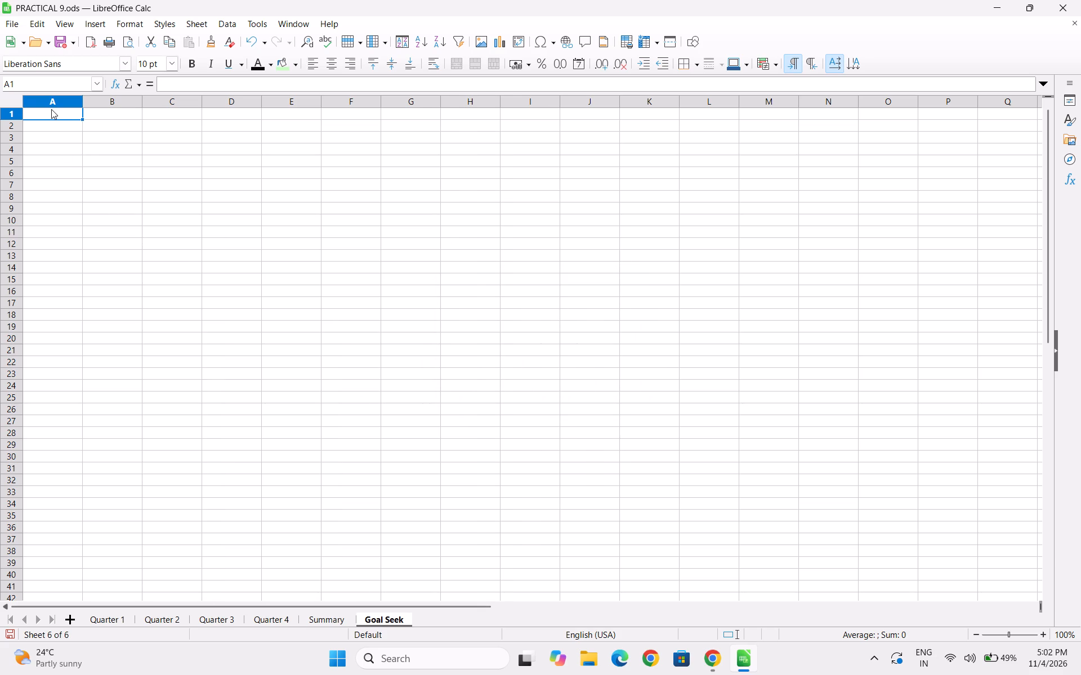
key(s)
key(Right)
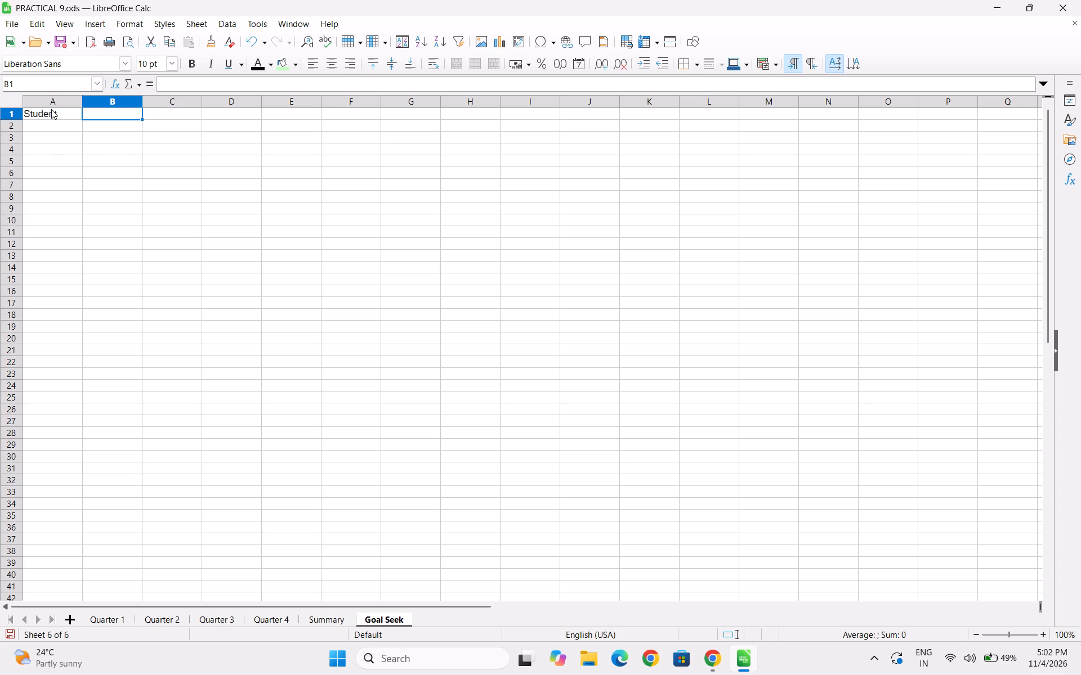
key(t)
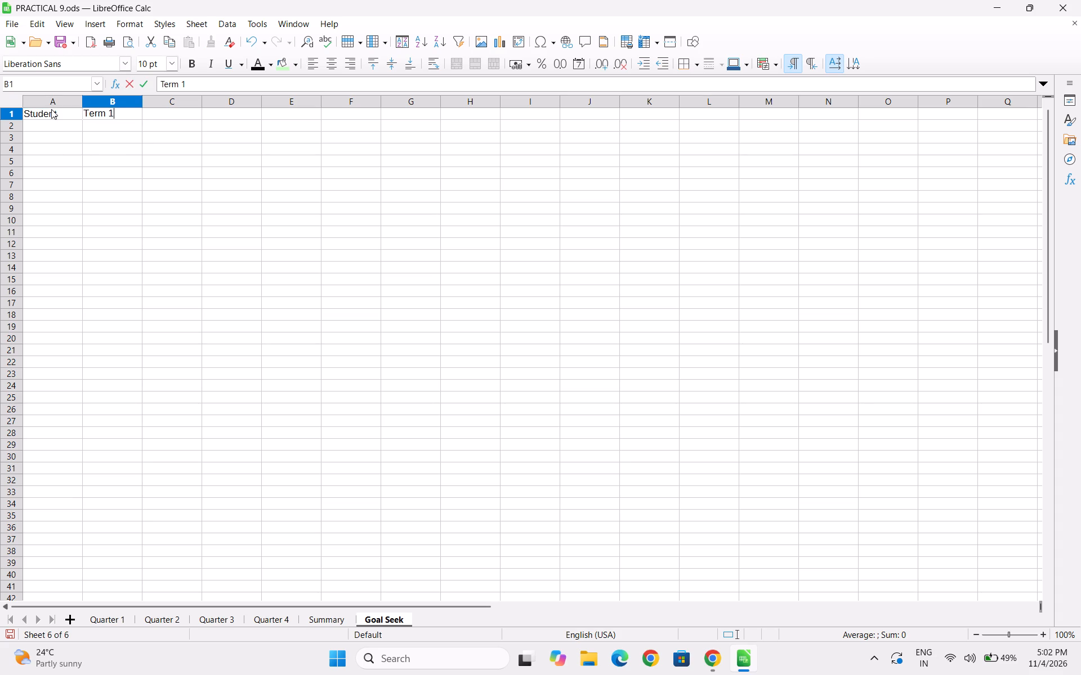
key(Right)
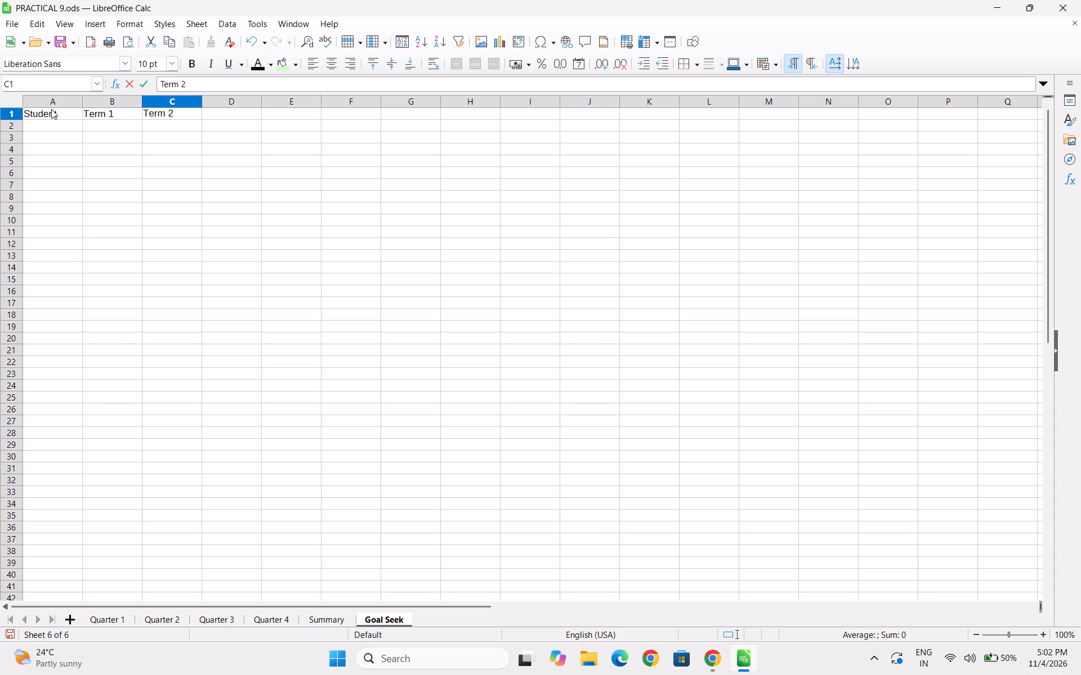
key(Right)
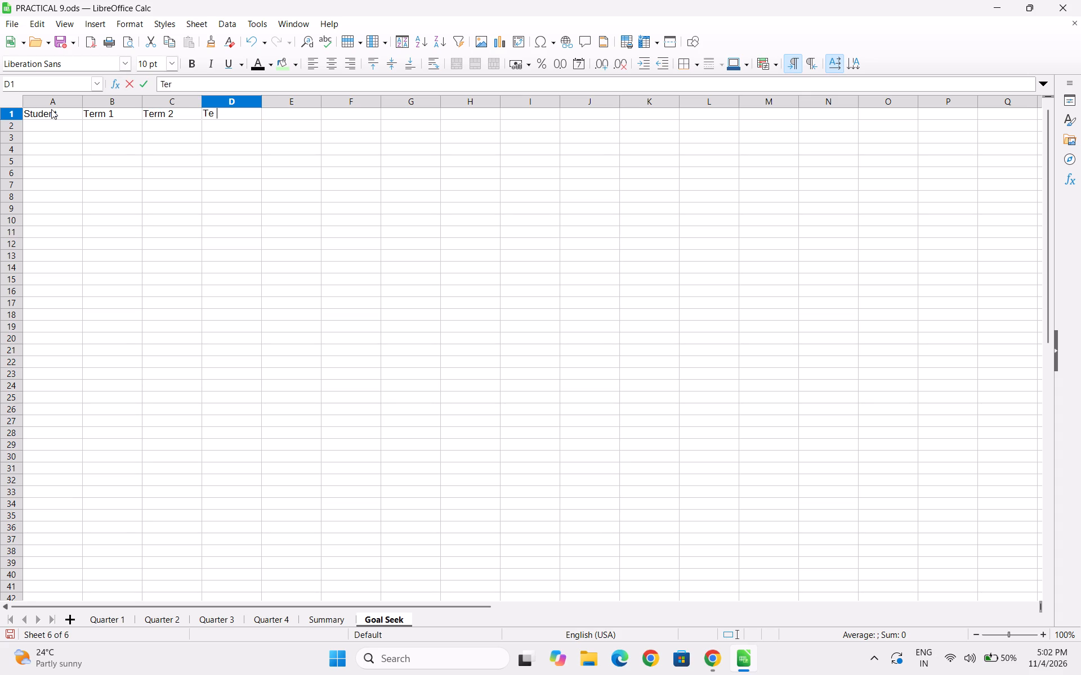
key(Right)
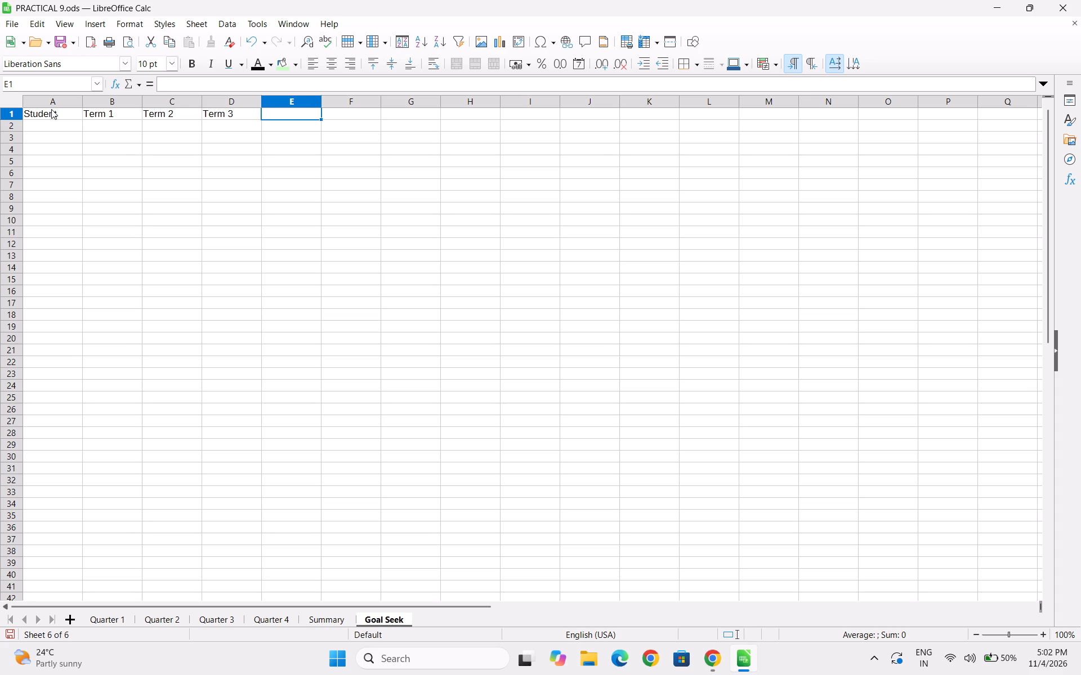
text(inal)
key(Right)
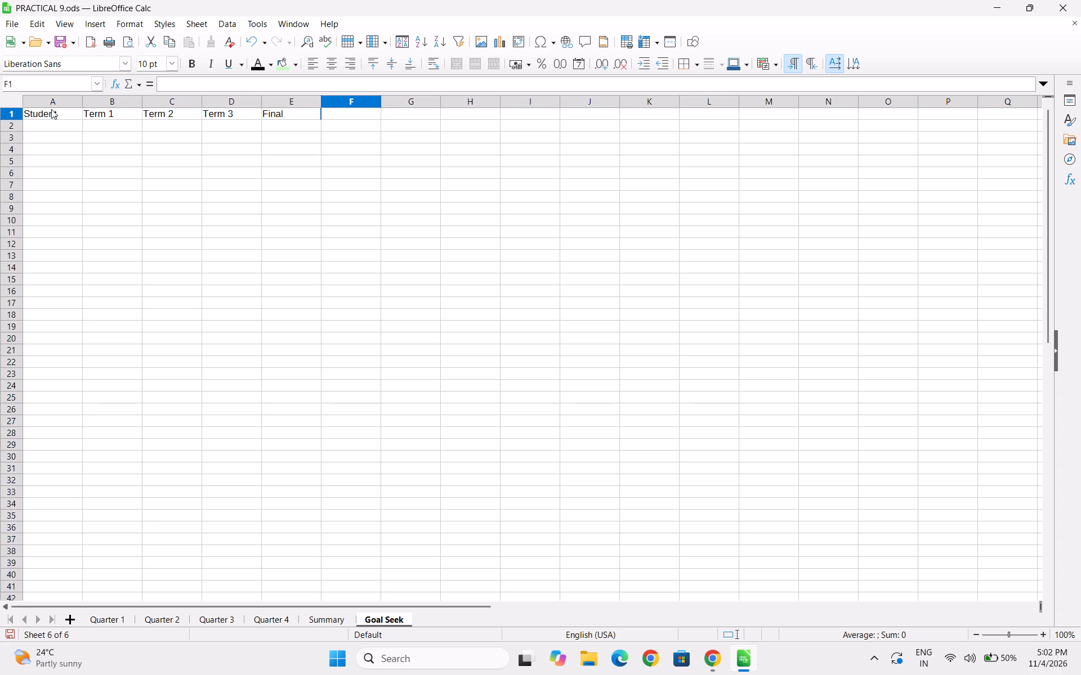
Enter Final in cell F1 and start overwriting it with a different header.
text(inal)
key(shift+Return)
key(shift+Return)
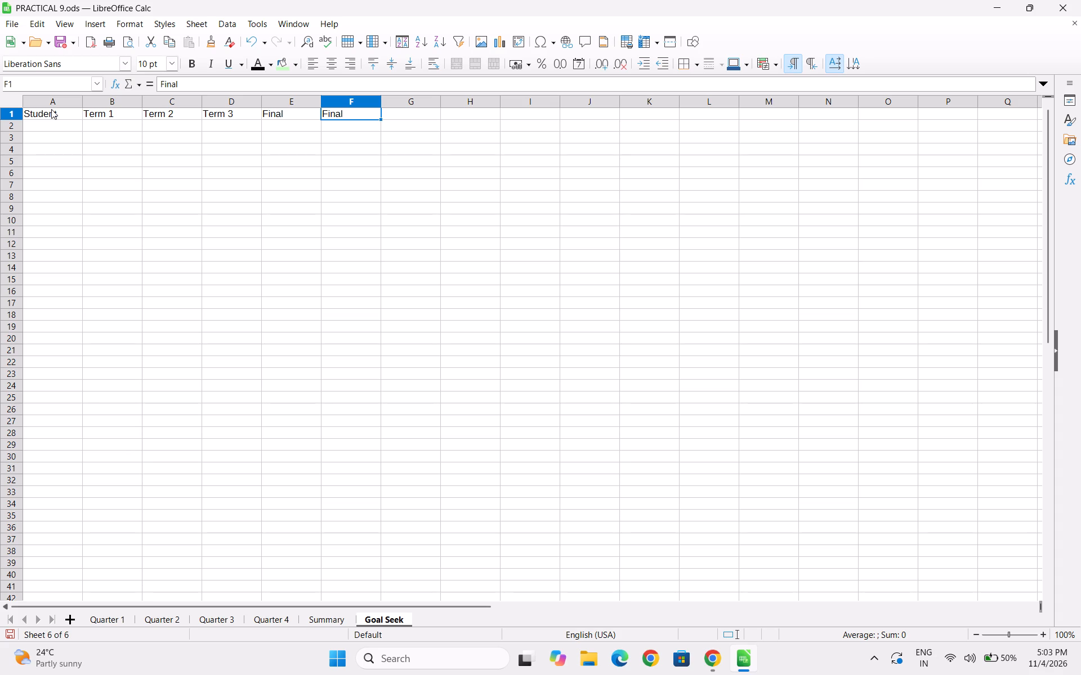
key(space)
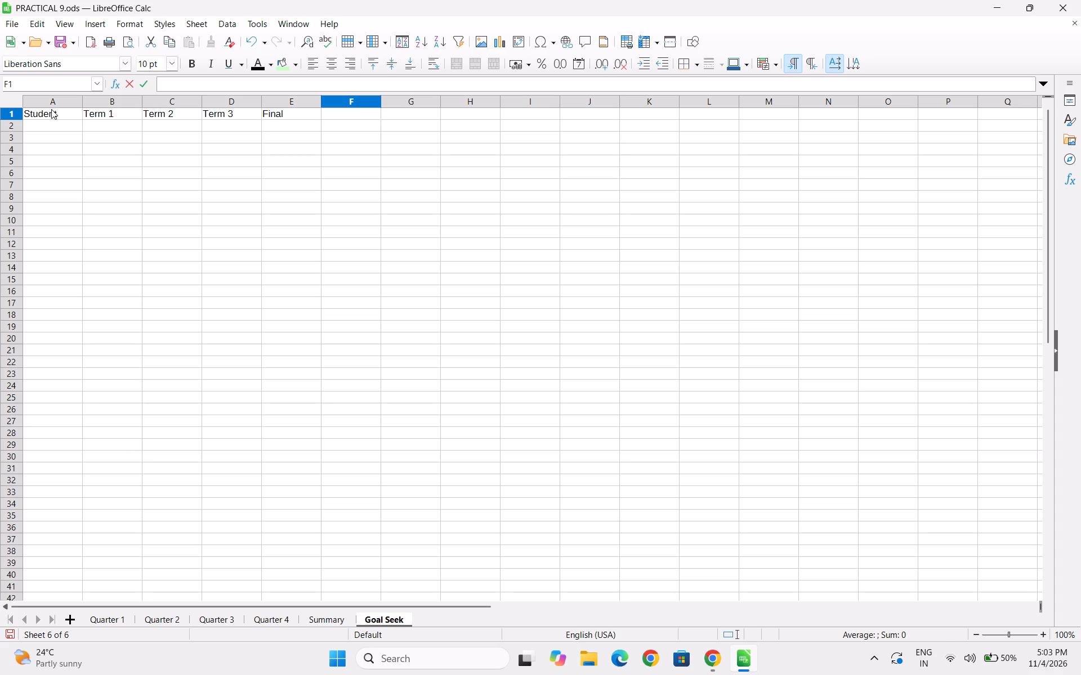
Switch to Chrome, search Google for "percentge", copy the % symbol from the overview text and return to the Goal Seek sheet.
click(1005, 12)
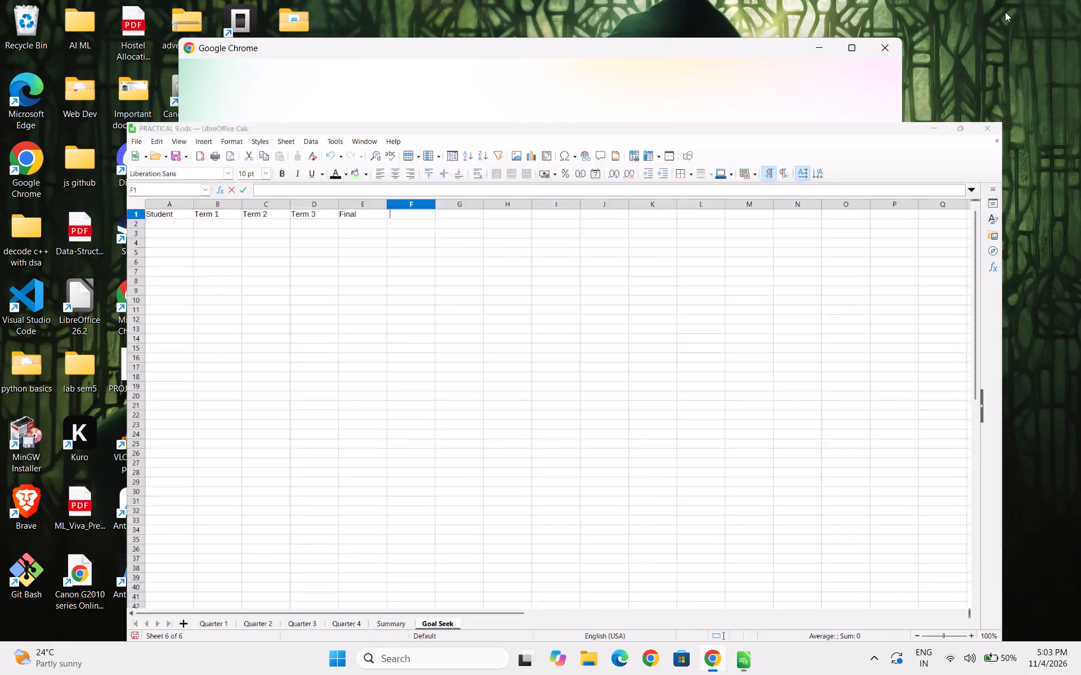
click(452, 416)
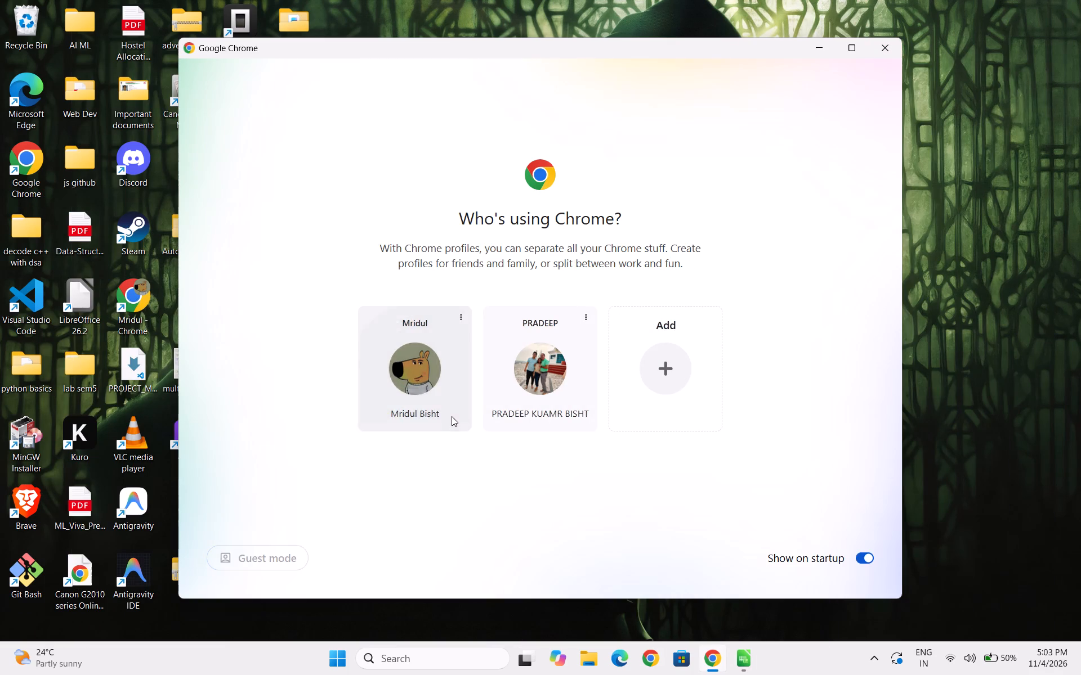
text(percen)
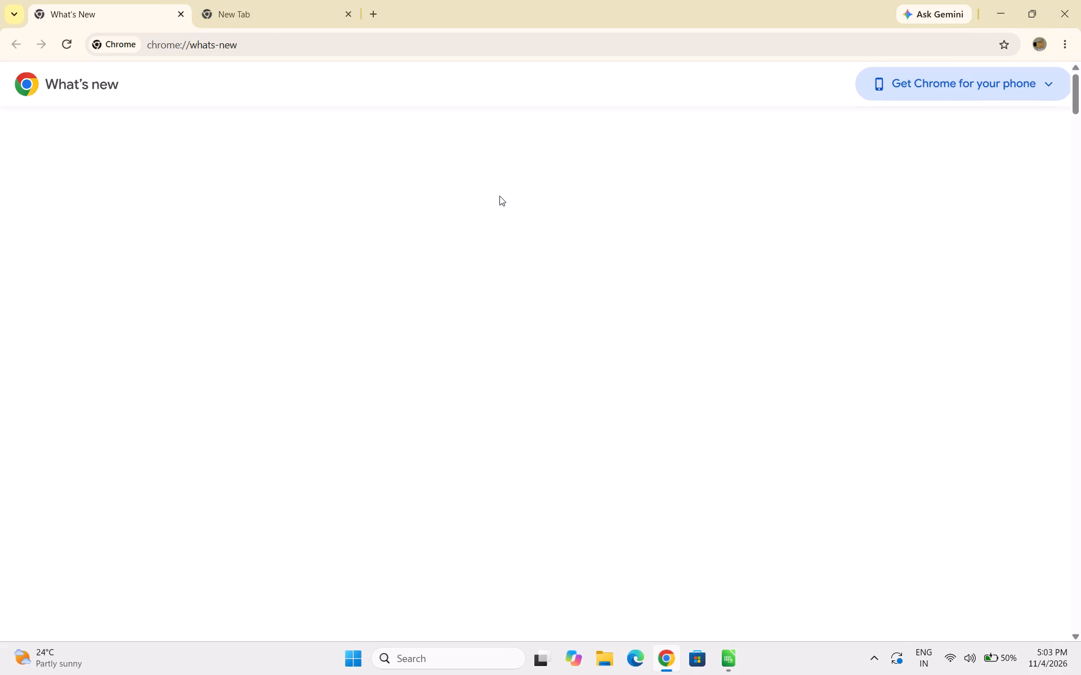
click(276, 0)
text(percentge)
key(Return)
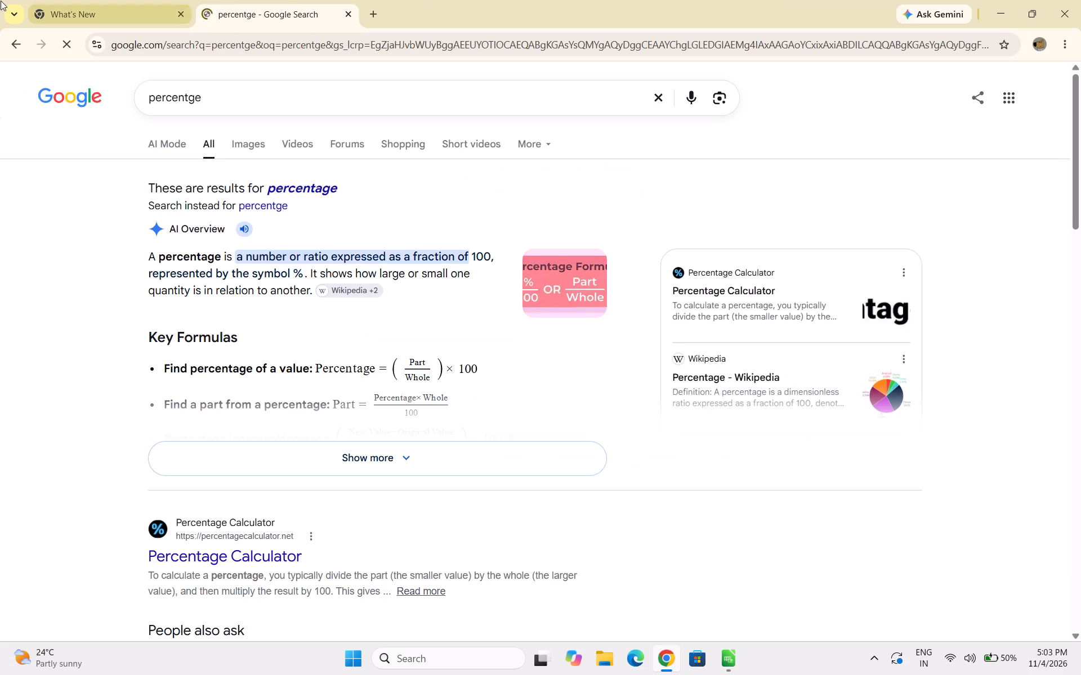
drag(293, 277, 306, 276)
click(306, 276)
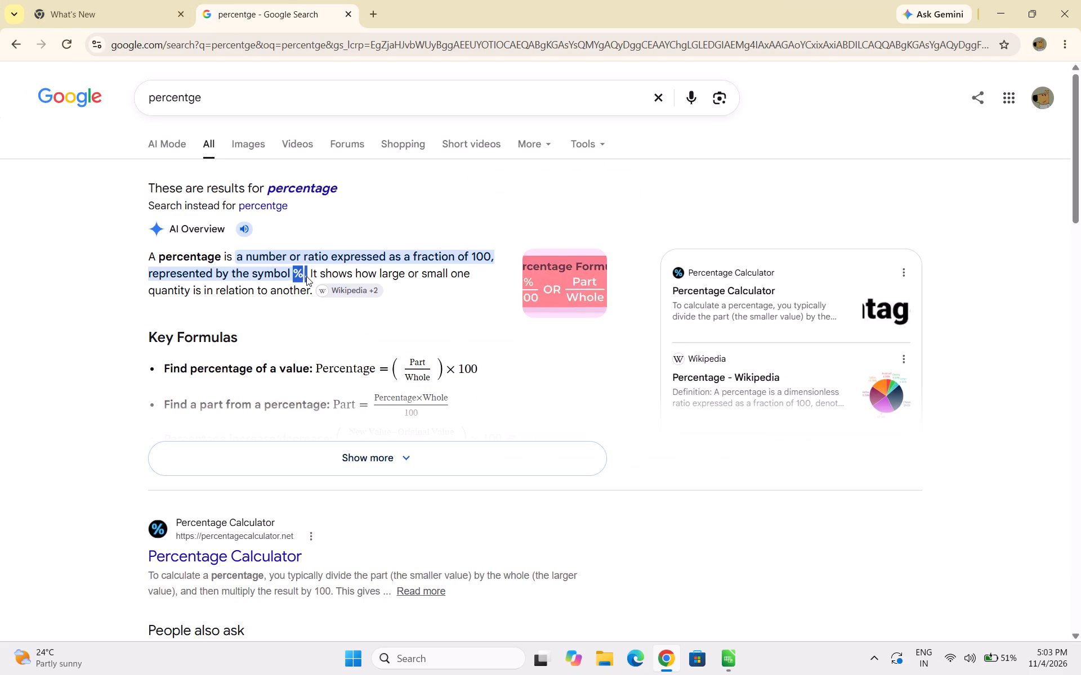
key(ctrl+c)
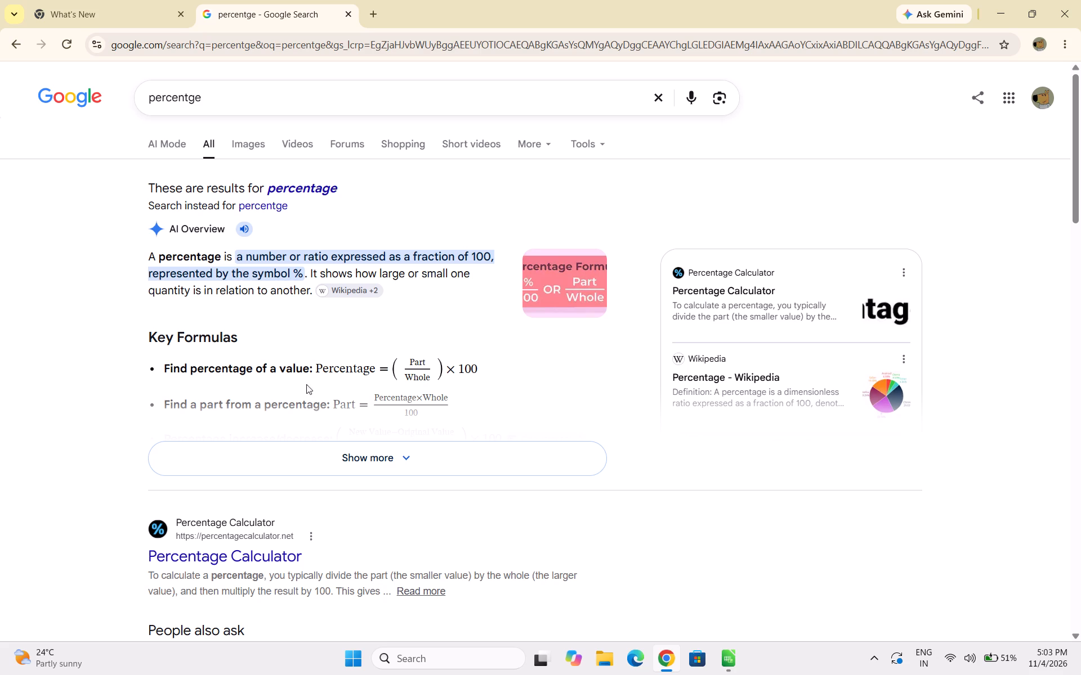
click(300, 268)
key(ctrl+c)
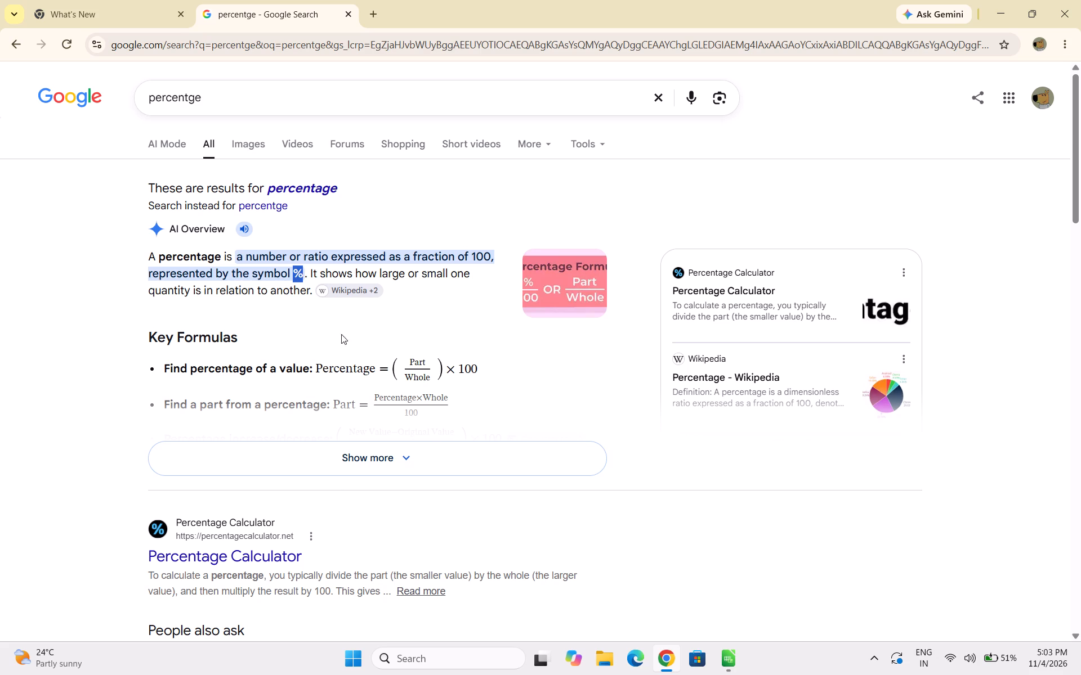
click(715, 671)
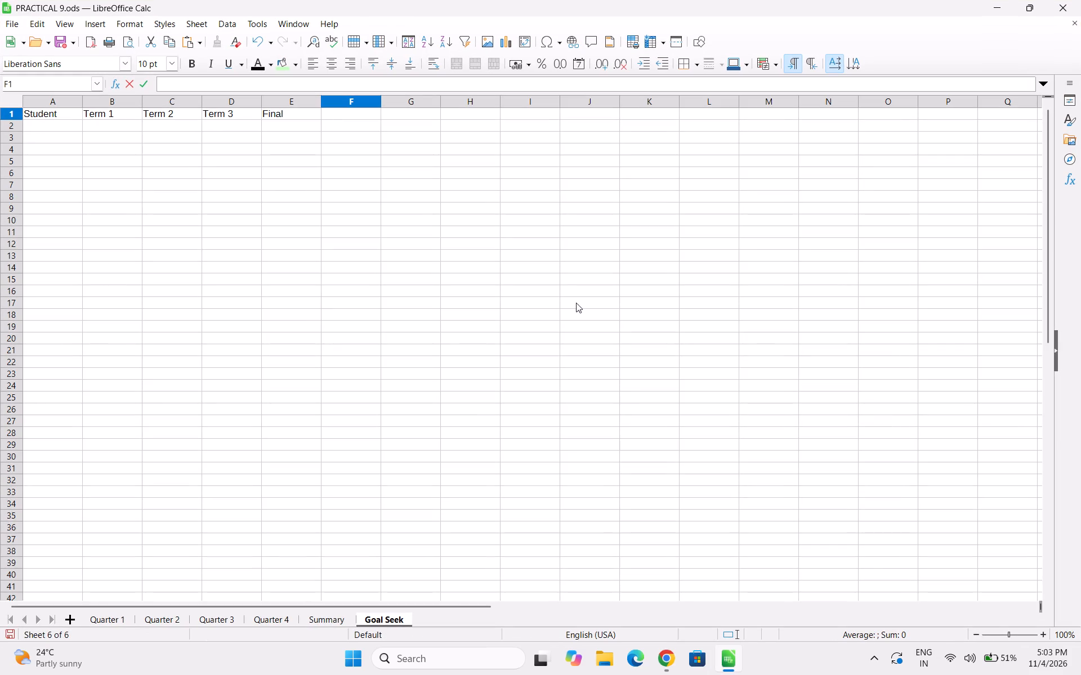
Enter the header Final % in cell F1, pasting the copied percent sign, and T3 Needed in cell G1.
click(310, 113)
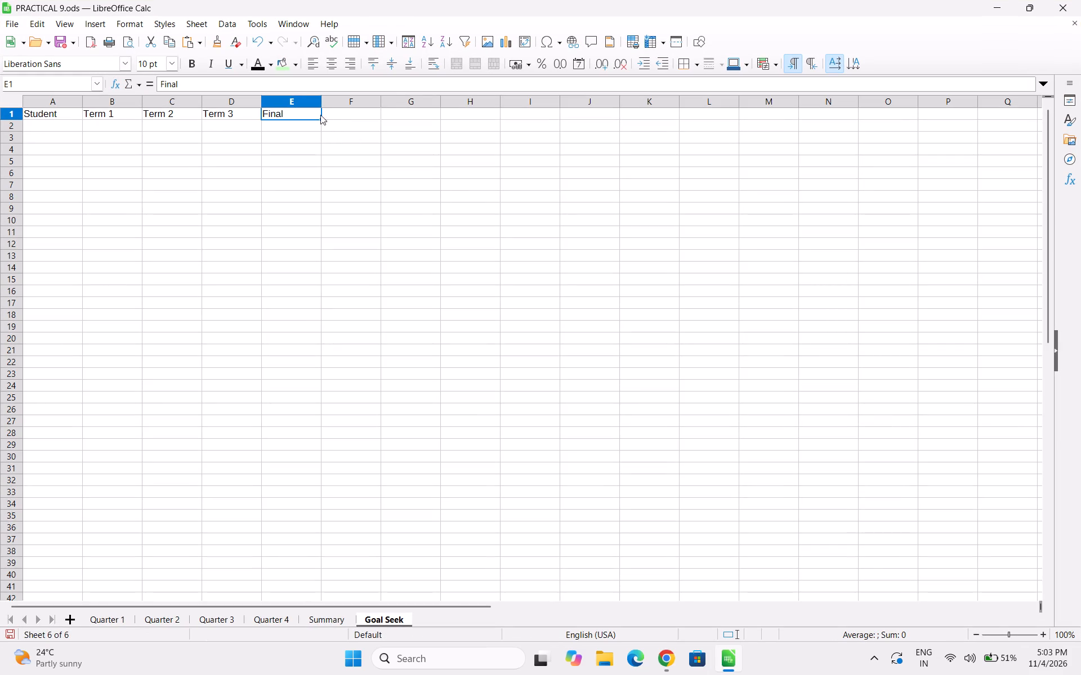
click(367, 110)
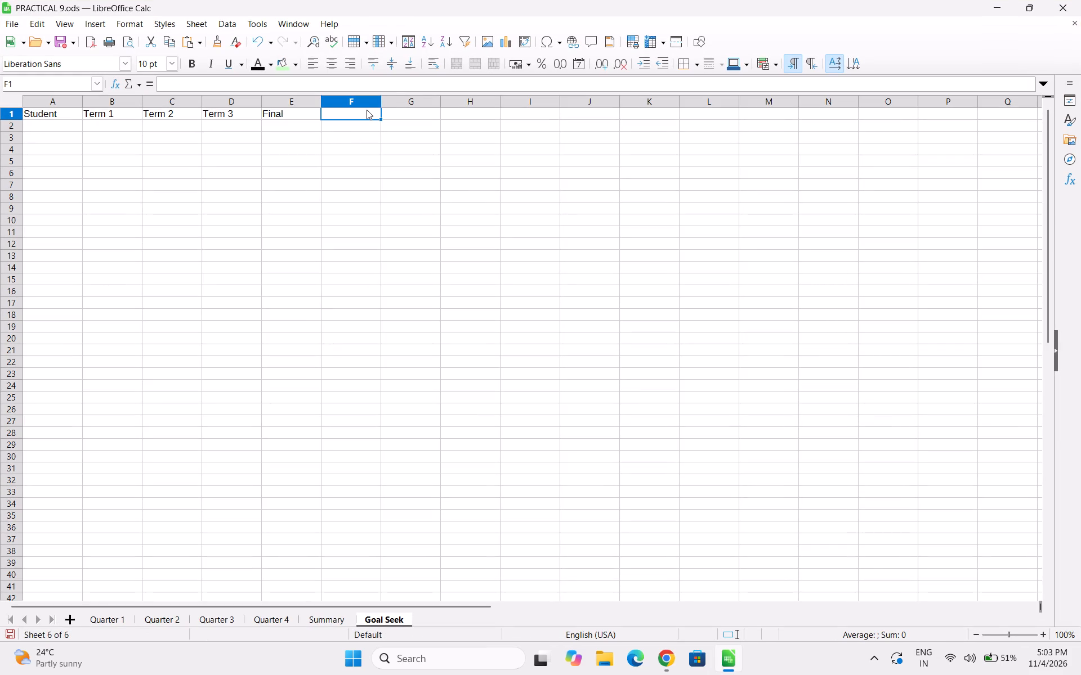
text(inal)
key(space)
key(ctrl+v)
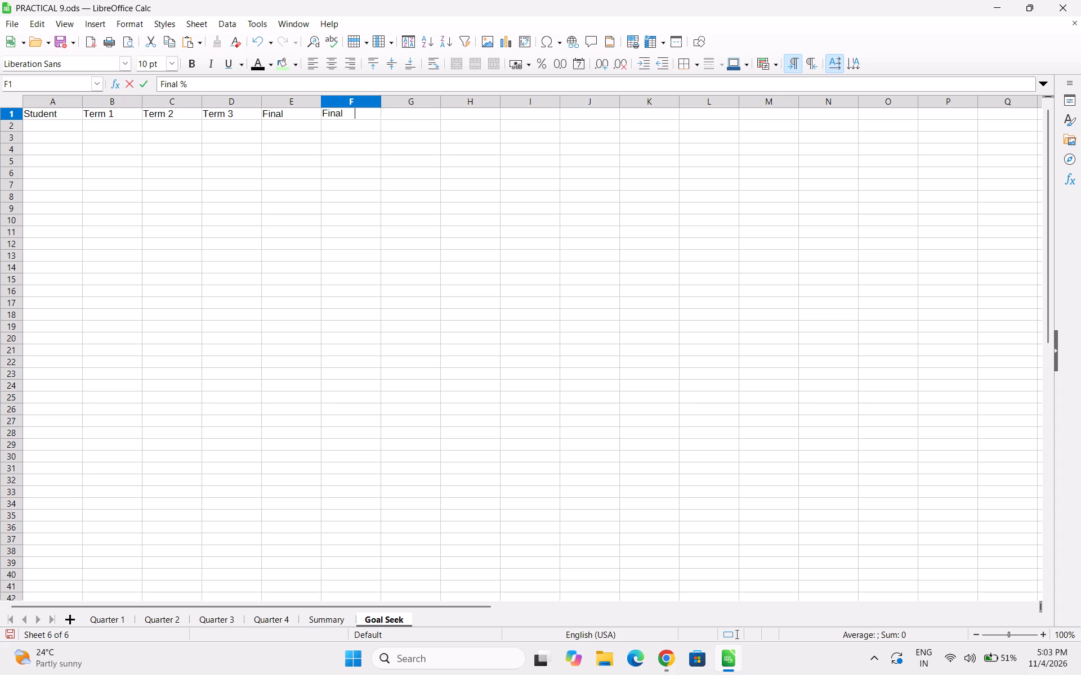
click(396, 111)
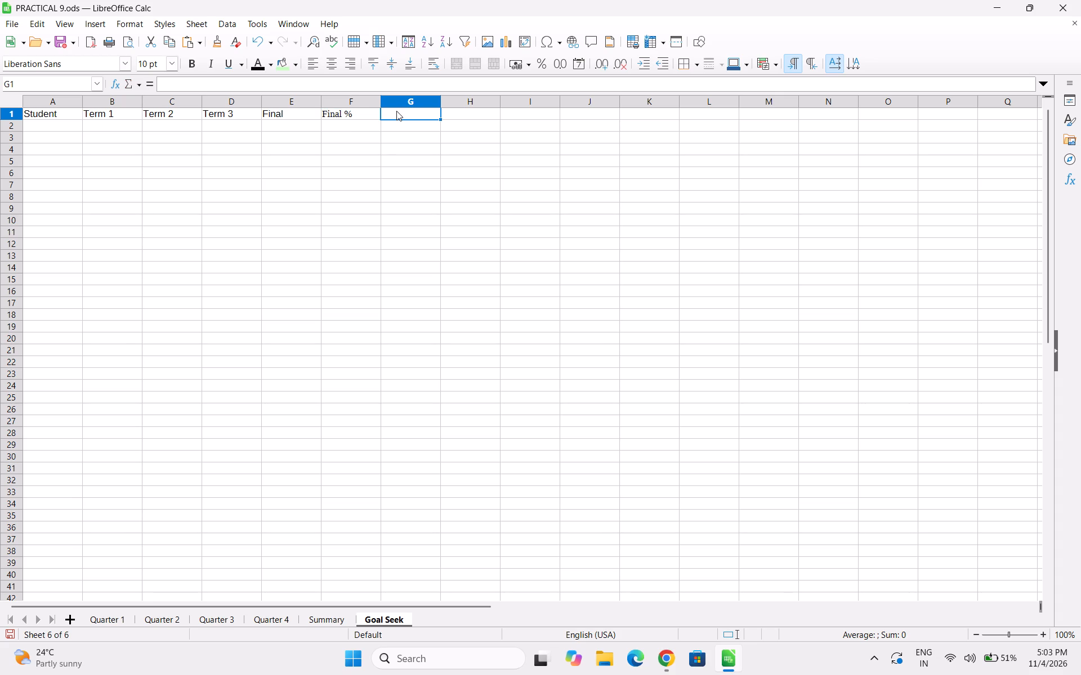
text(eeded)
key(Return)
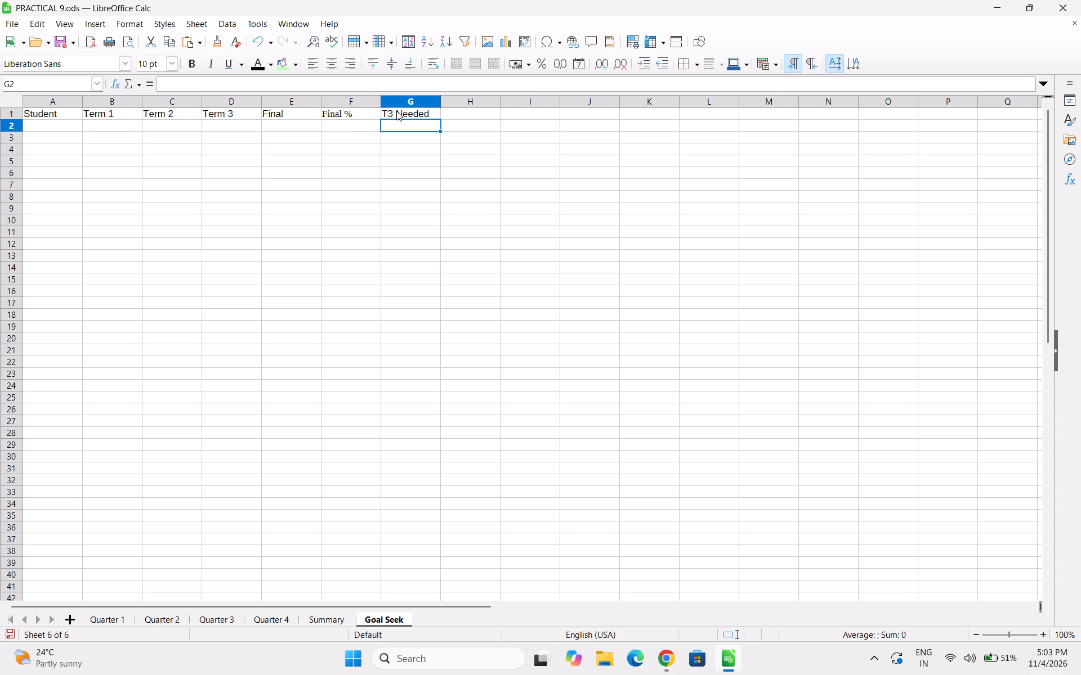
List the students Tanur, Tabassum, Krishanan, Abraham and Simran in cells A2 to A6 under Student.
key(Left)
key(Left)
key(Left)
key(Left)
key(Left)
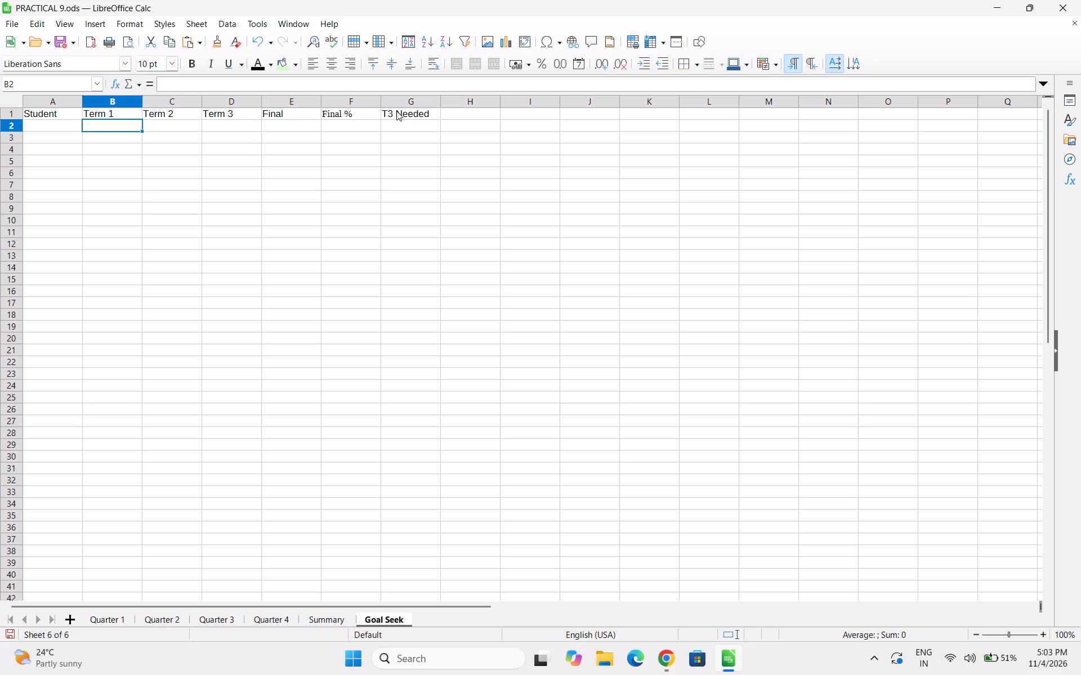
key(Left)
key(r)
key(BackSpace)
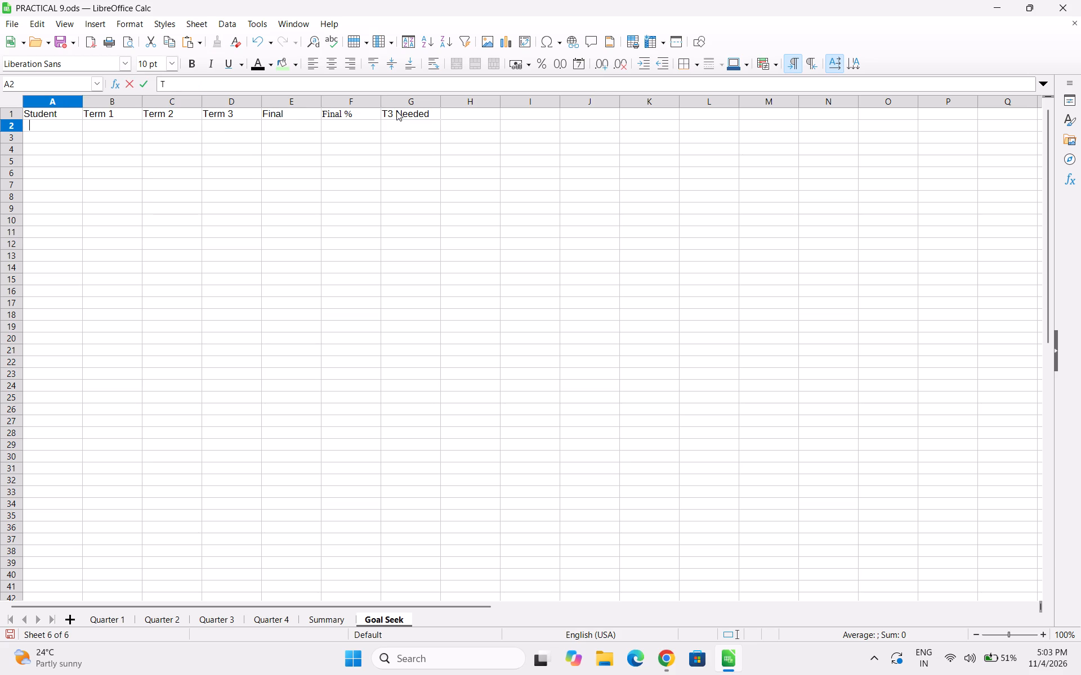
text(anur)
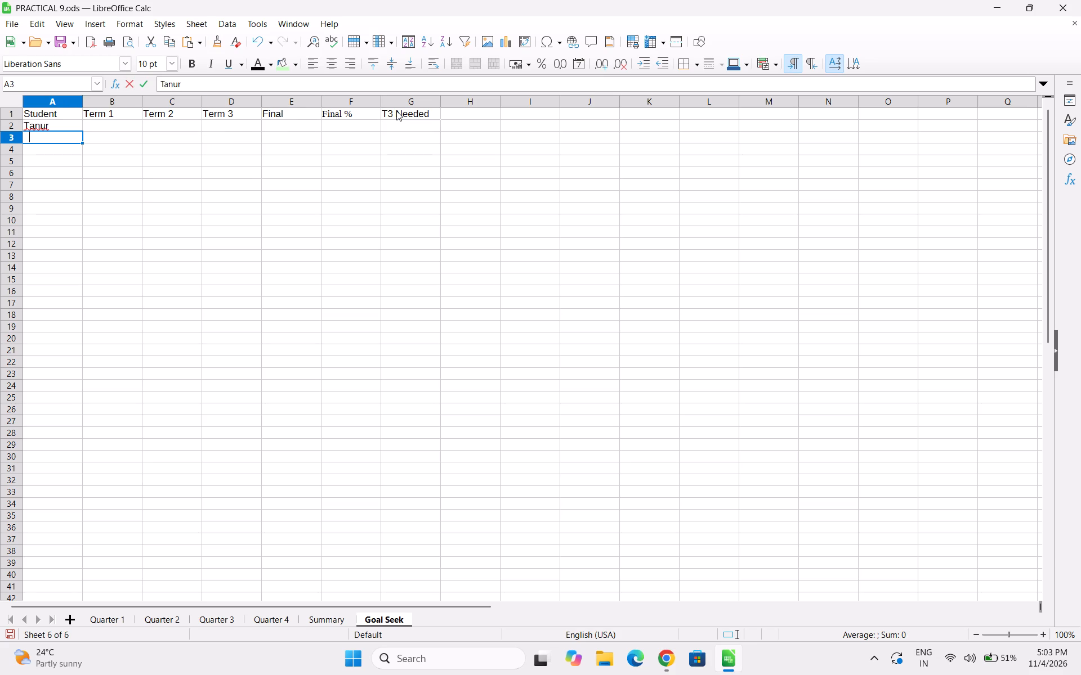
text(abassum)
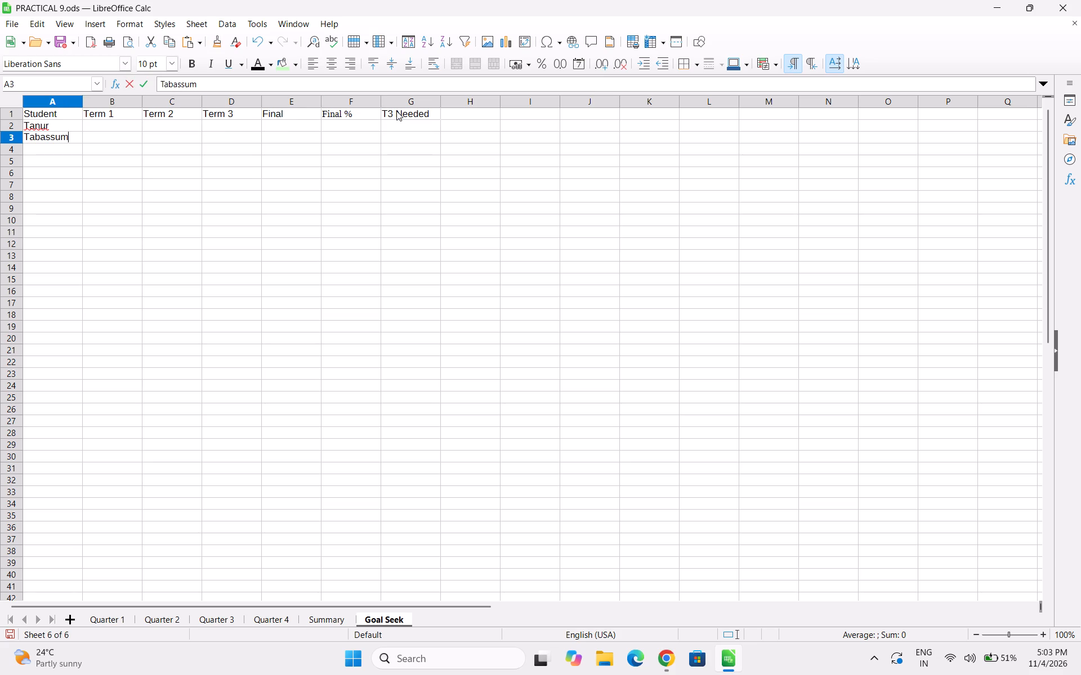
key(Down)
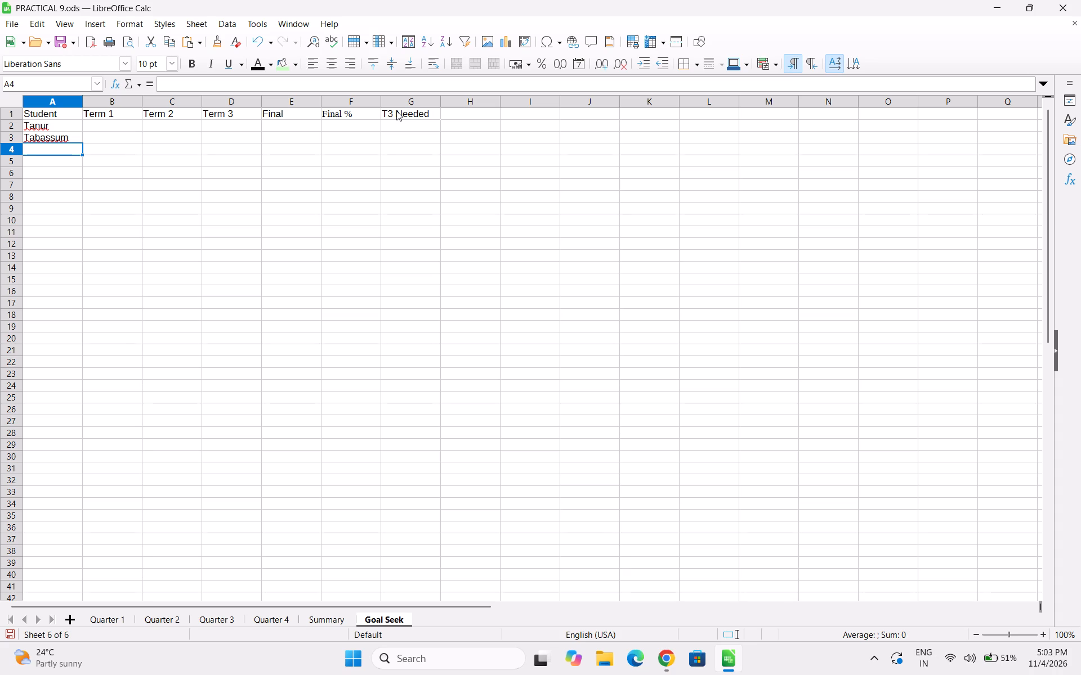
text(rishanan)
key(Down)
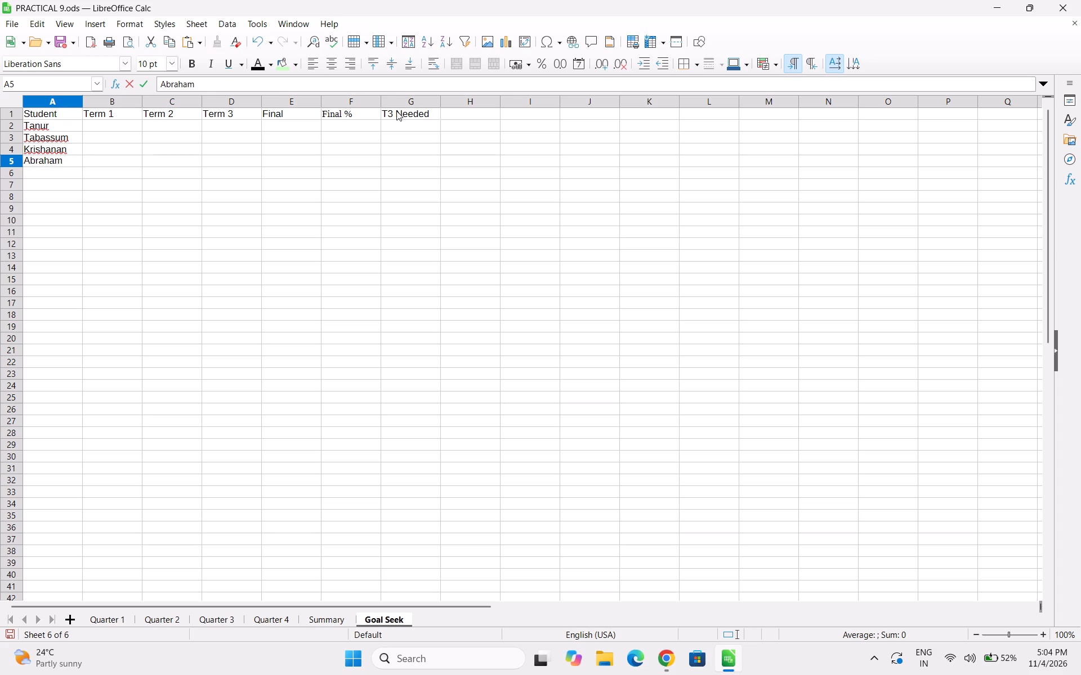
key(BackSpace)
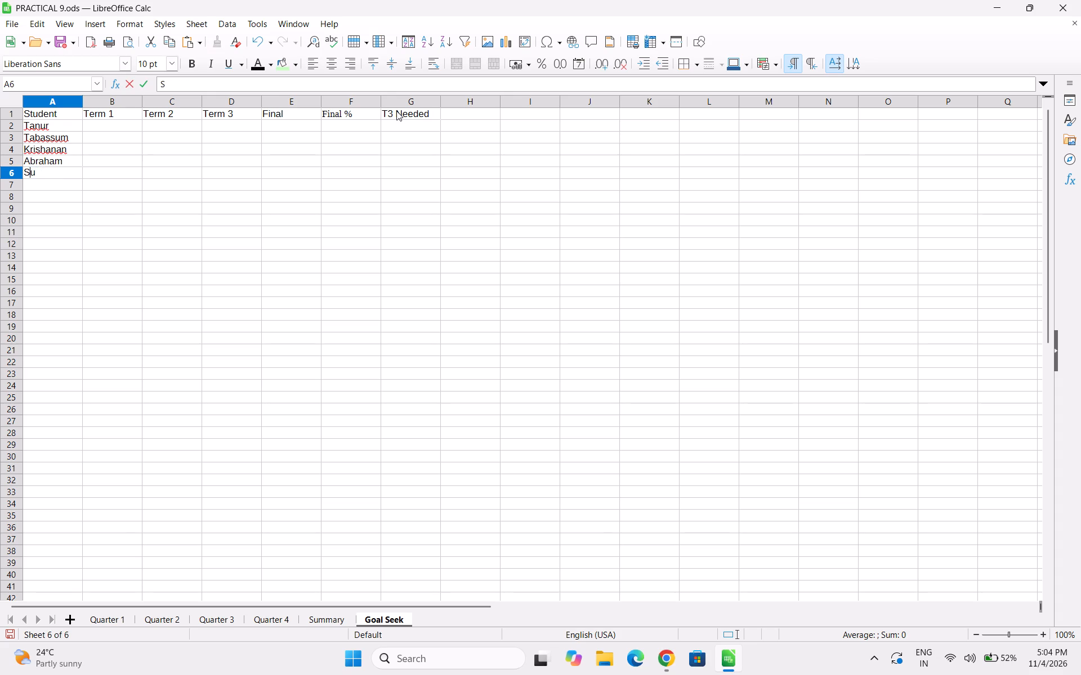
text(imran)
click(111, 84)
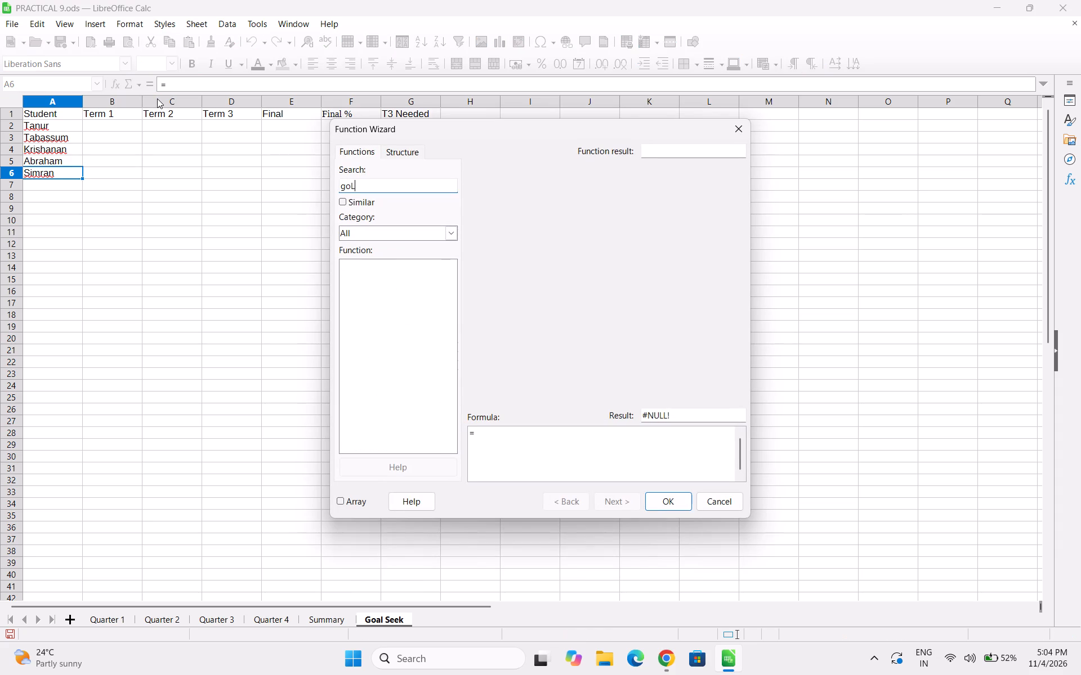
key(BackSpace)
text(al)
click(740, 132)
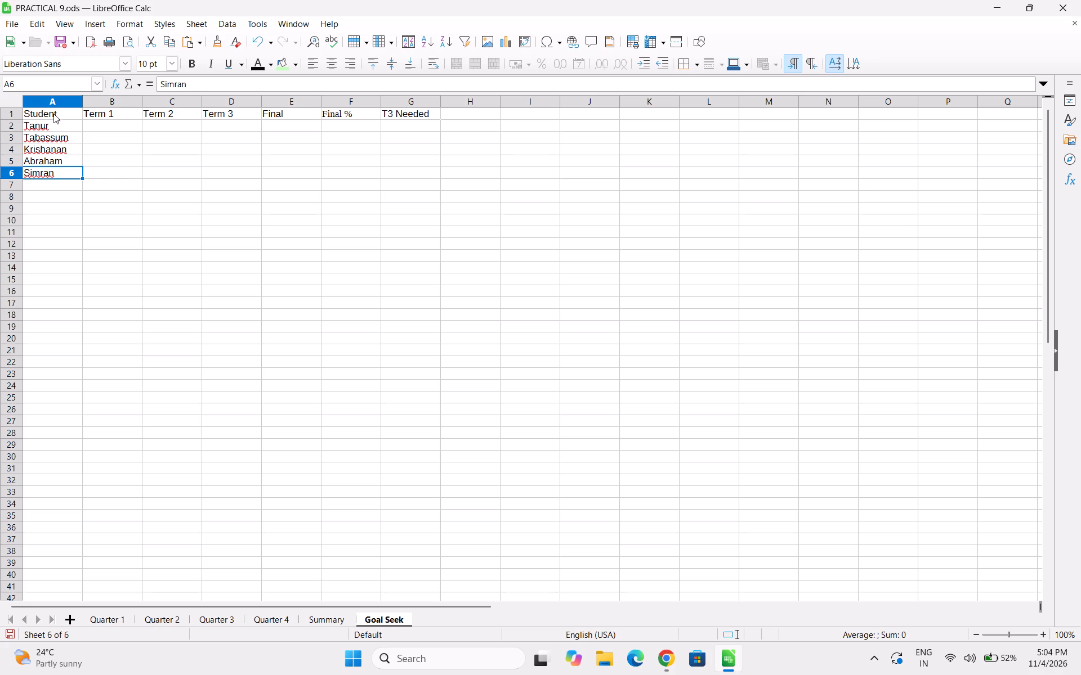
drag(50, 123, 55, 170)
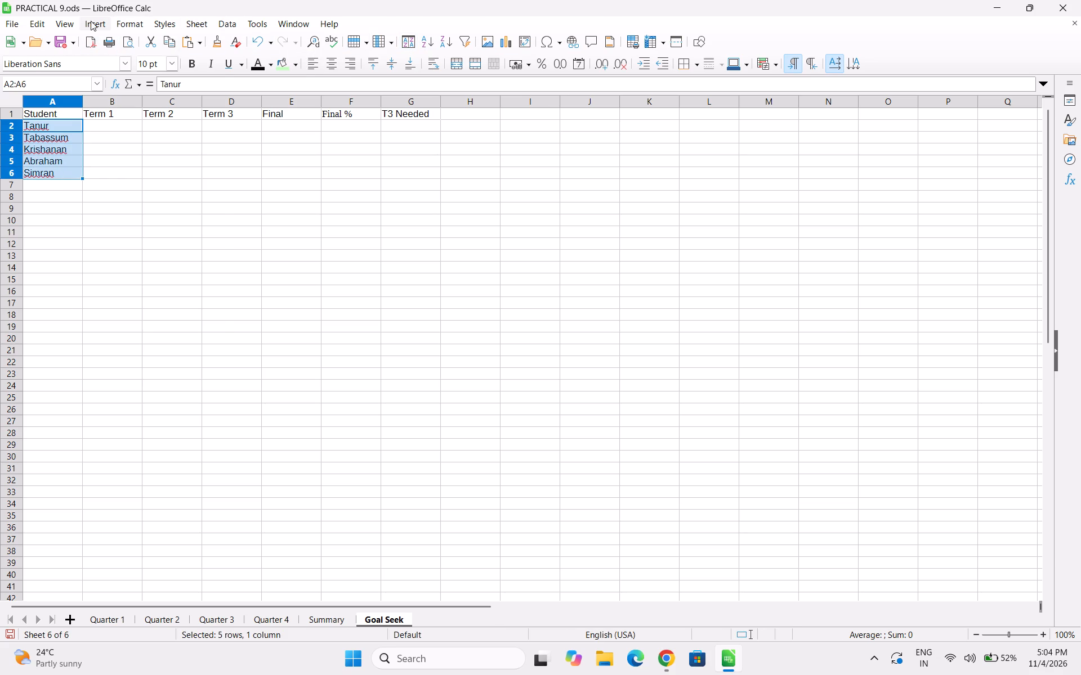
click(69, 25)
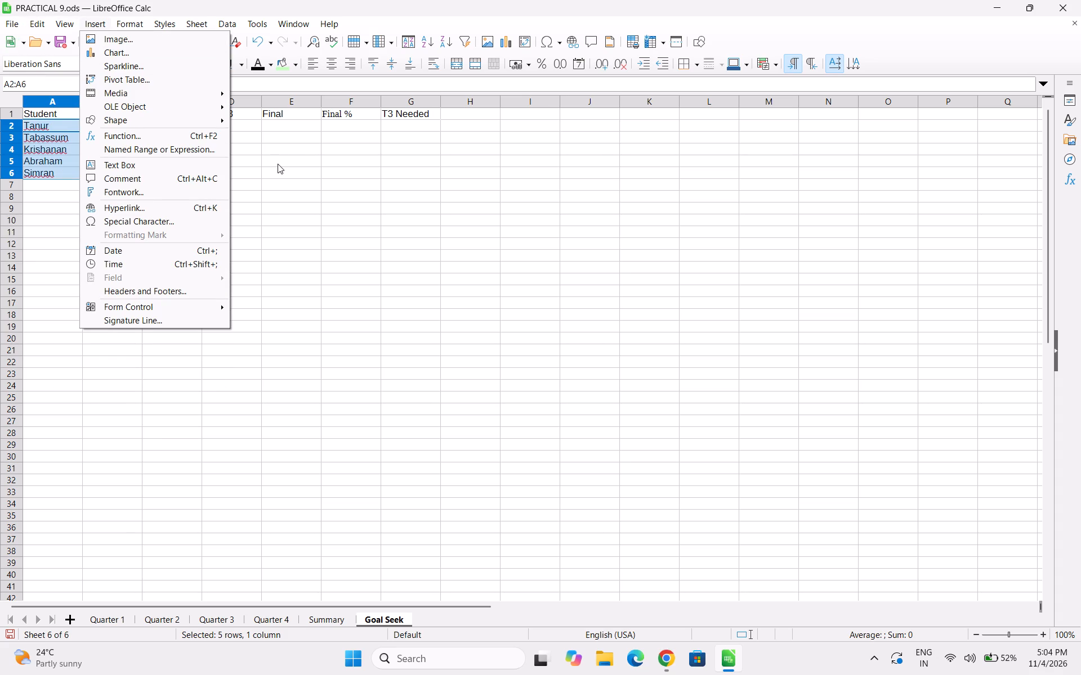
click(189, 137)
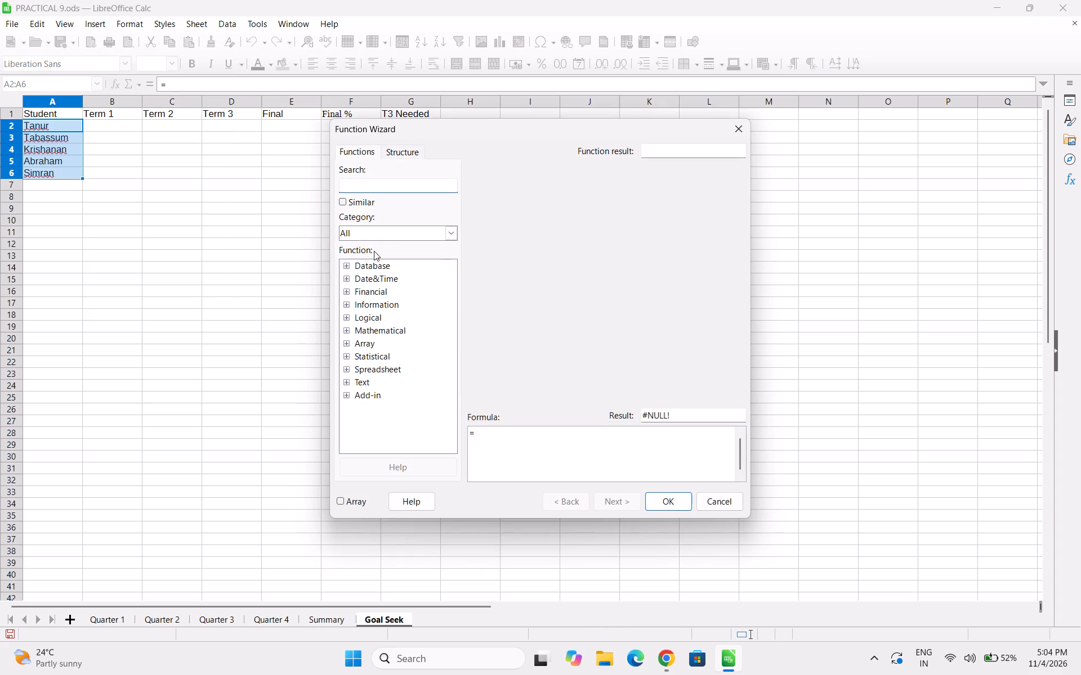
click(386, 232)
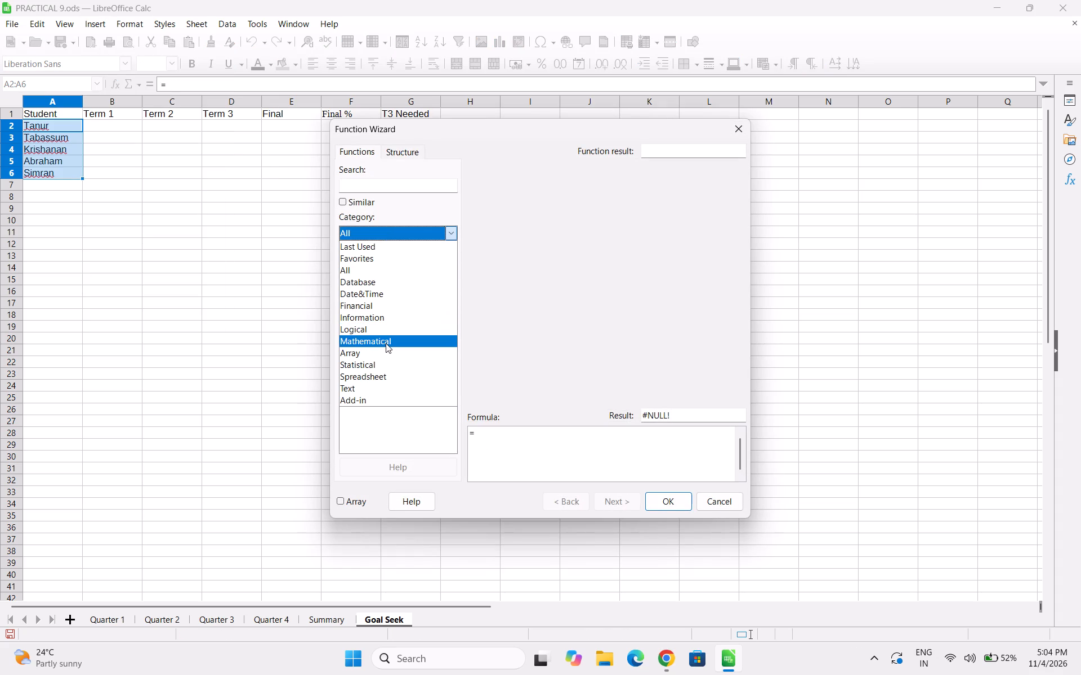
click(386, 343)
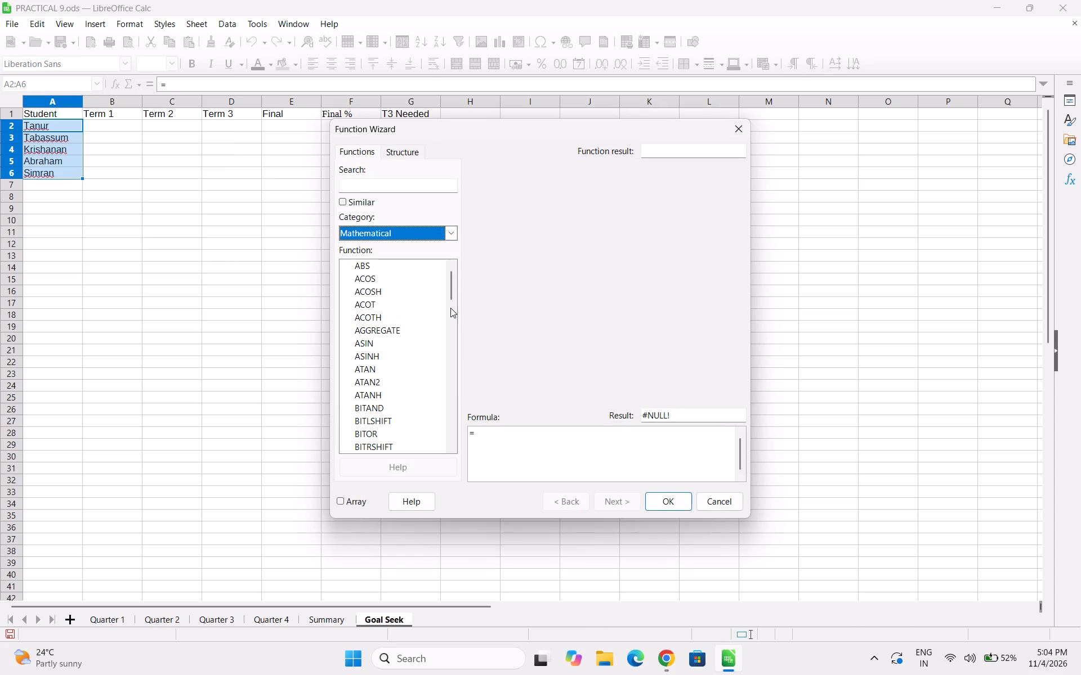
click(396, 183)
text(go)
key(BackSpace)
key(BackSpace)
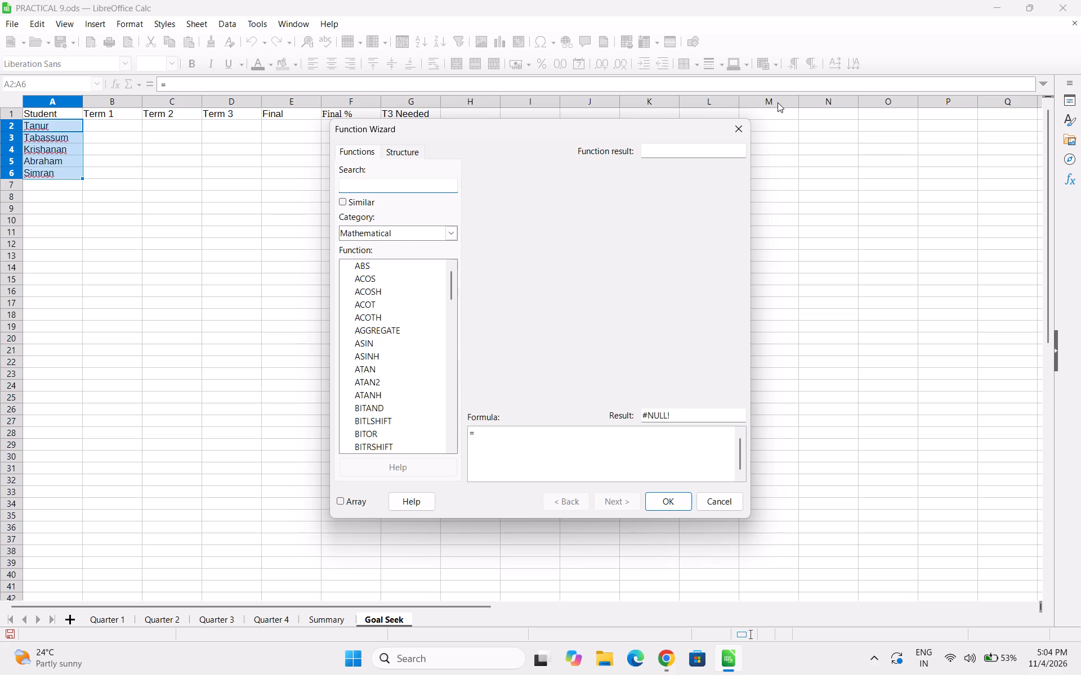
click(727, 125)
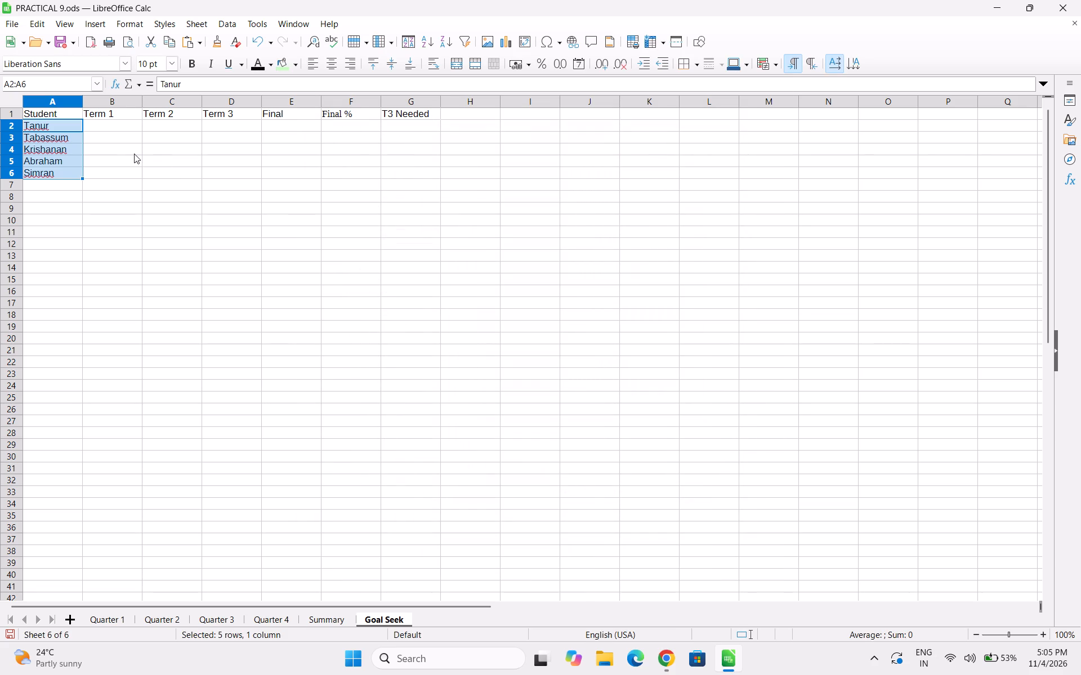
Enter the Term 1 marks 360, 377, 410, 390 and 380 in cells B2 to B6.
click(118, 120)
text(360)
key(Down)
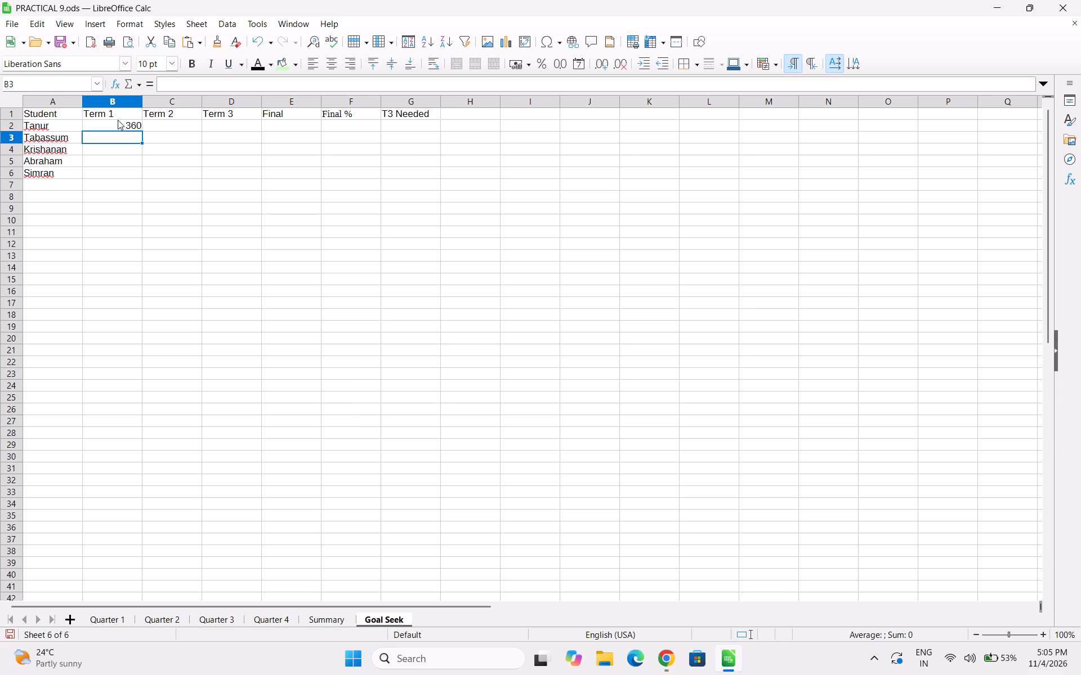
text(377)
key(Down)
text(410)
key(Down)
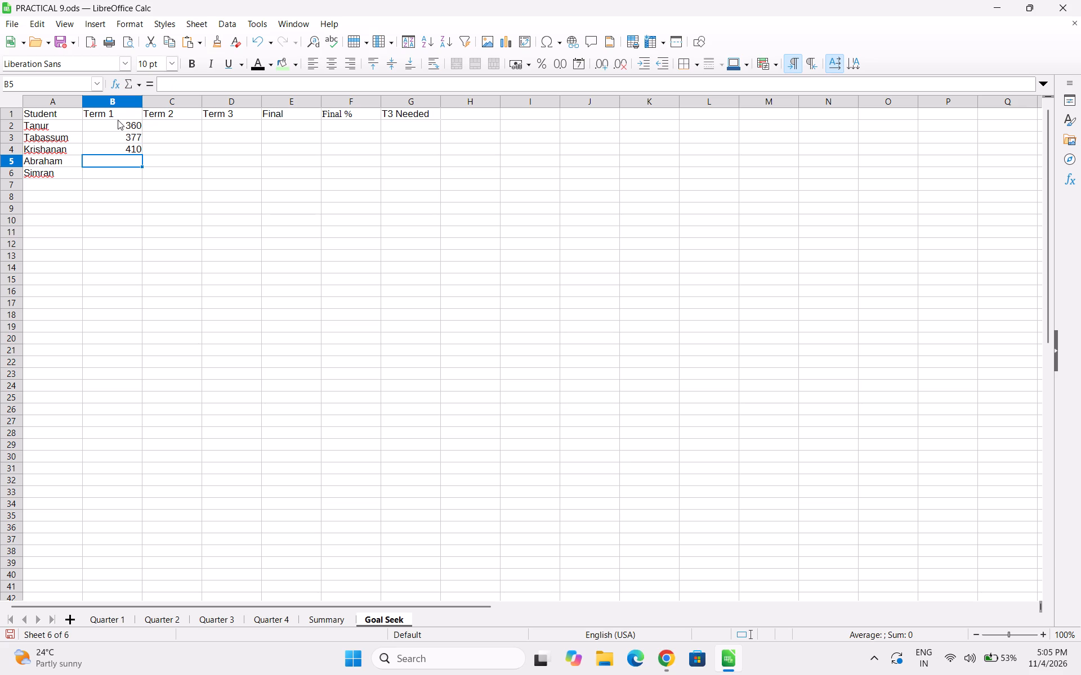
text(390)
key(Down)
text(380)
Enter the Term 2 marks 383, 355, 390, 360 and 368 in cells C2 to C6.
key(Right)
key(Up)
key(Up)
key(Up)
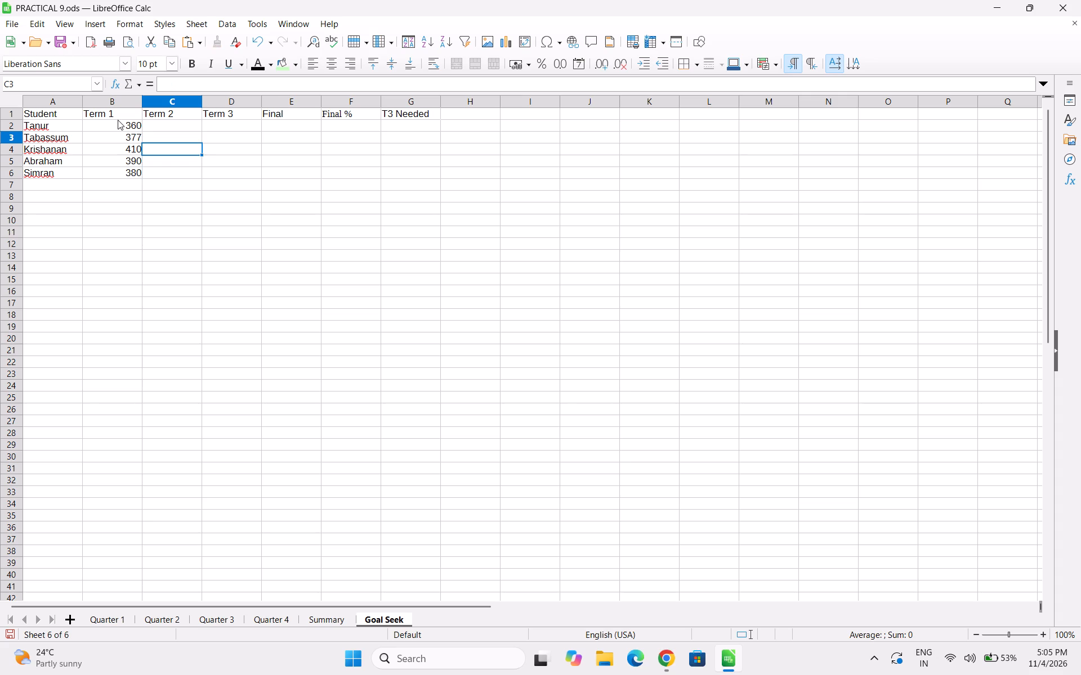
key(Up)
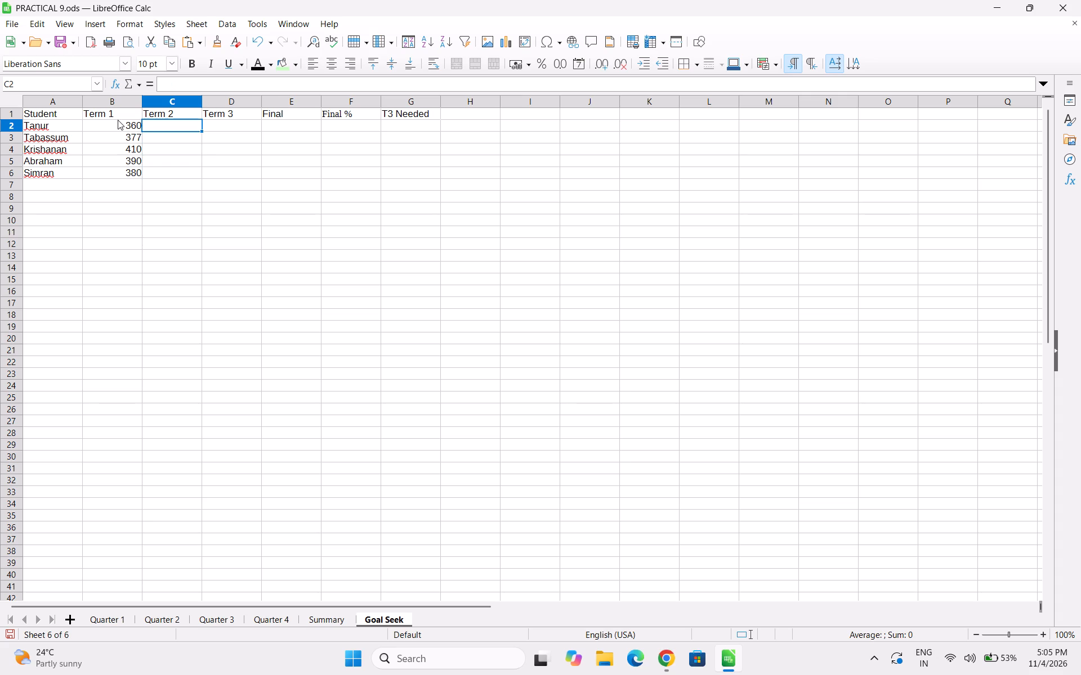
text(383)
key(Down)
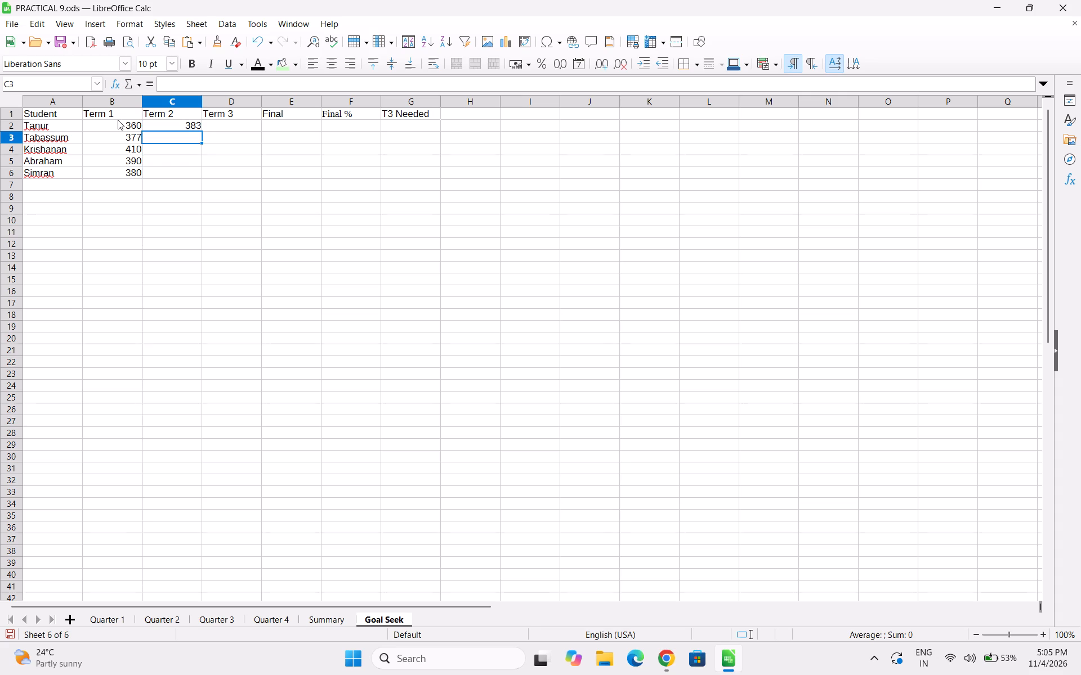
text(355)
key(Down)
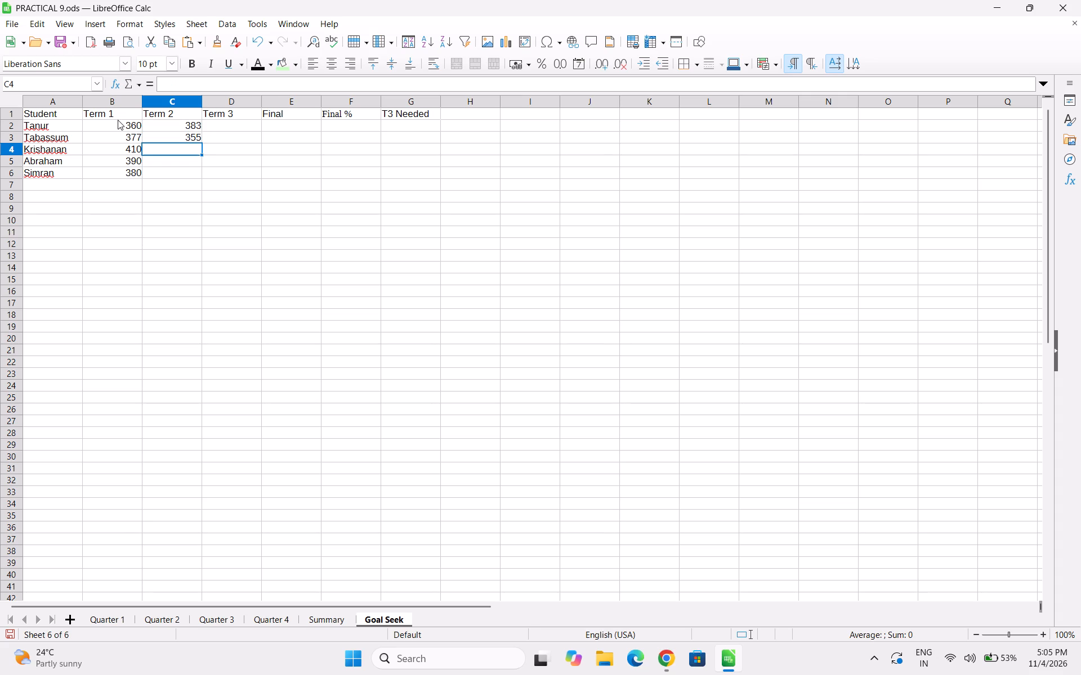
text(390)
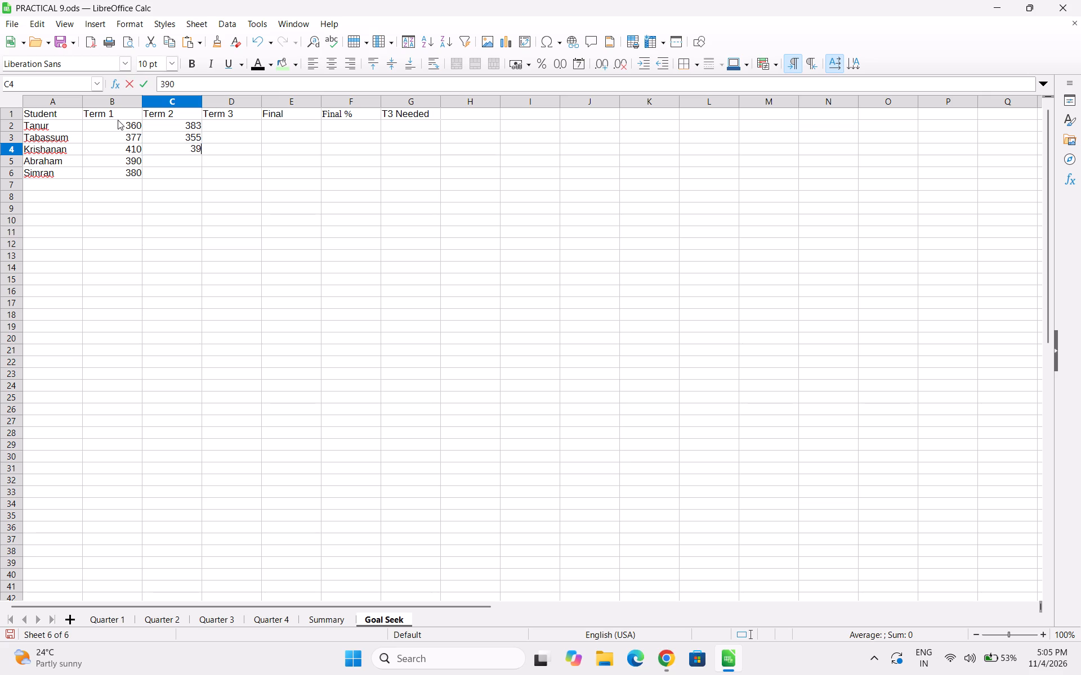
key(Down)
text(360)
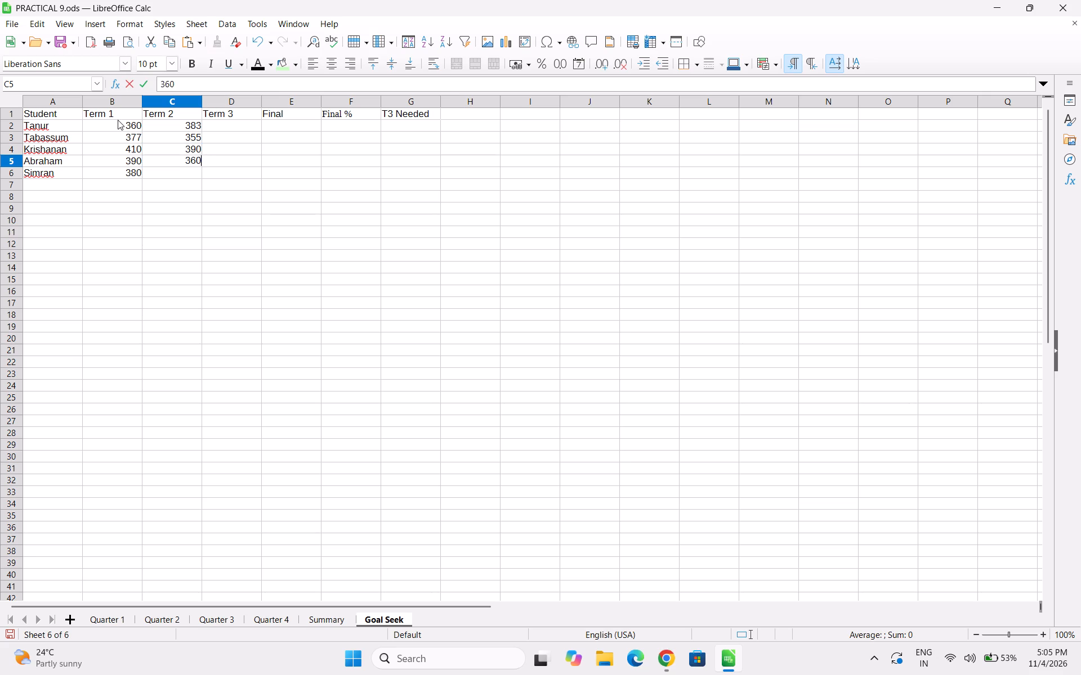
key(Down)
key(3)
text(68)
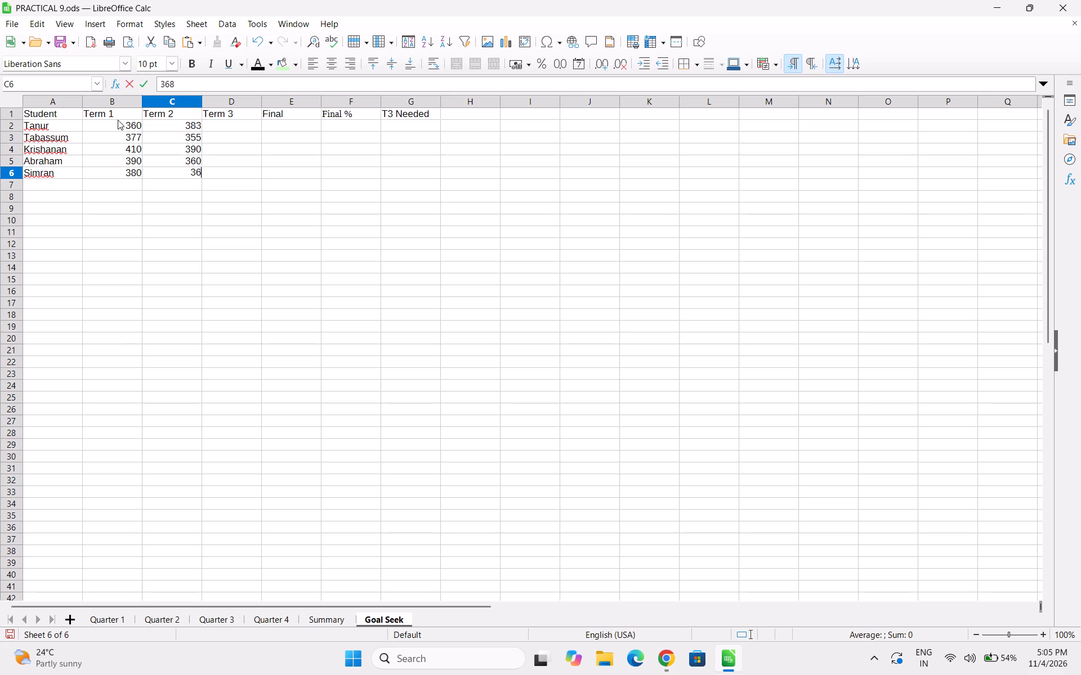
Enter the Term 3 marks 410, 430, 460, 450 and 410 in cells D2 to D6.
key(Right)
key(Up)
key(Up)
key(Up)
key(Up)
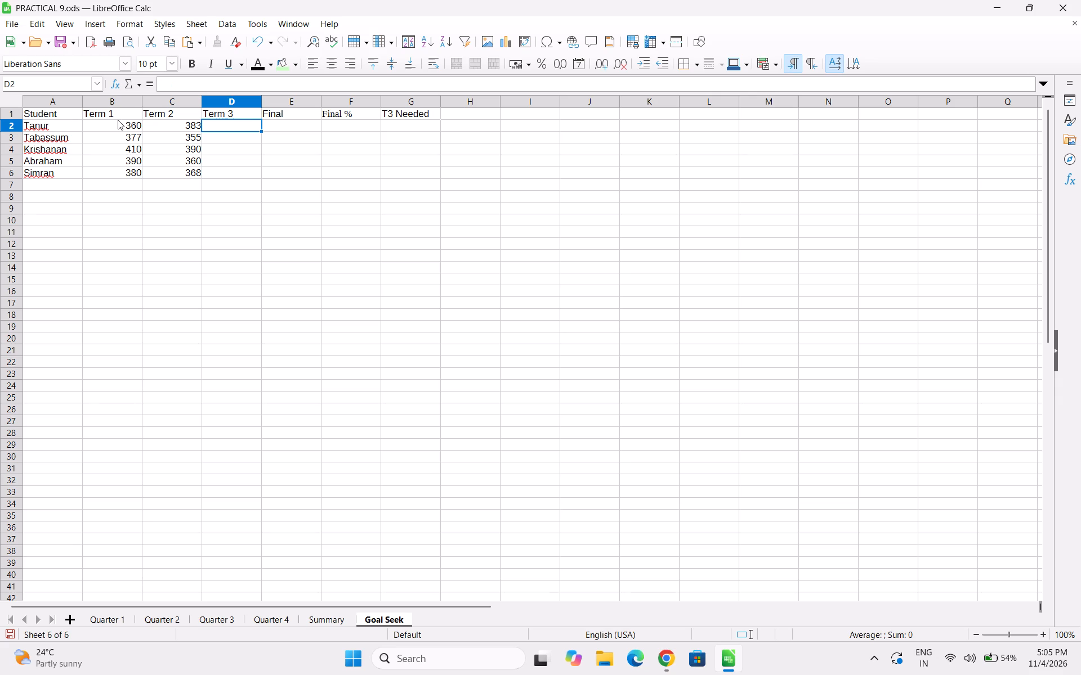
text(410)
key(Down)
key(2)
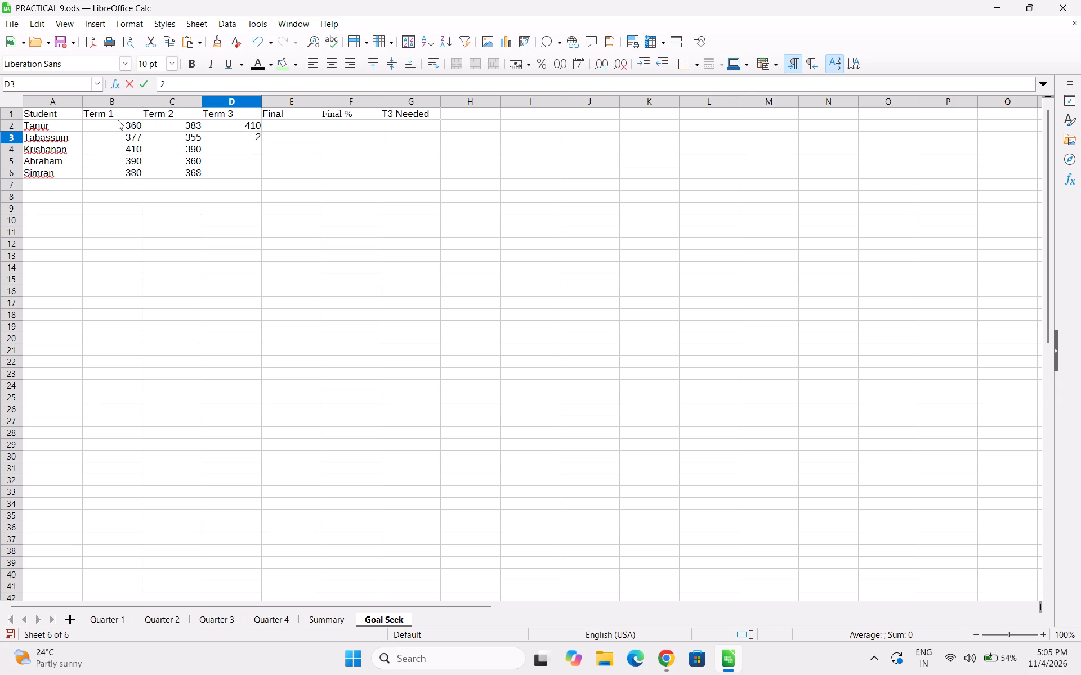
key(BackSpace)
text(430)
key(Down)
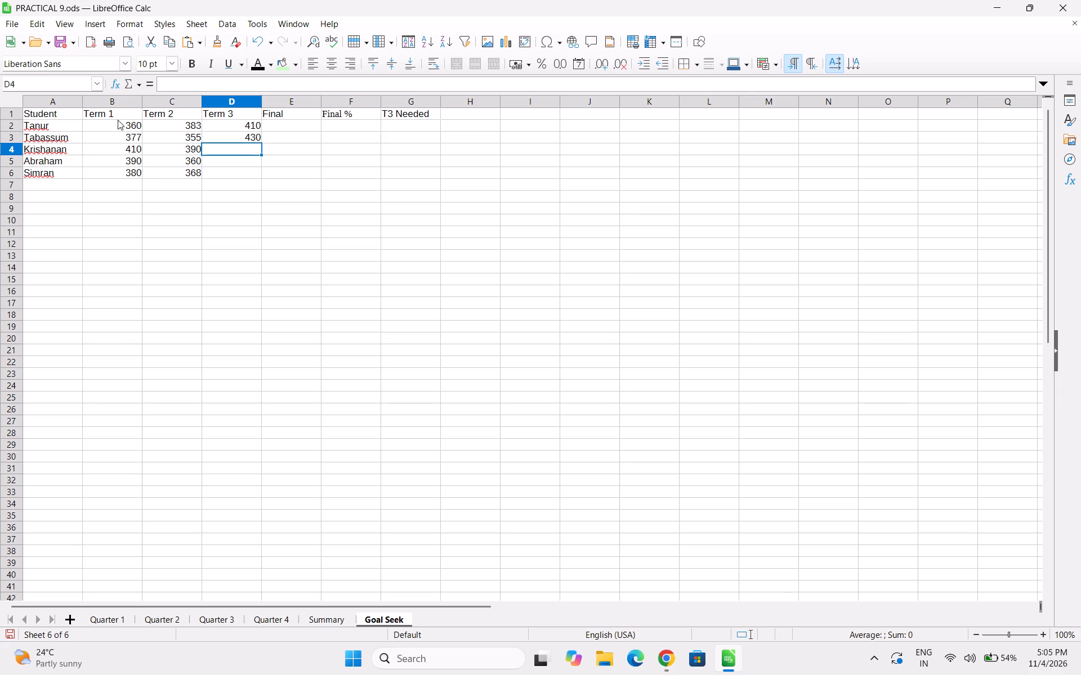
text(460)
key(Down)
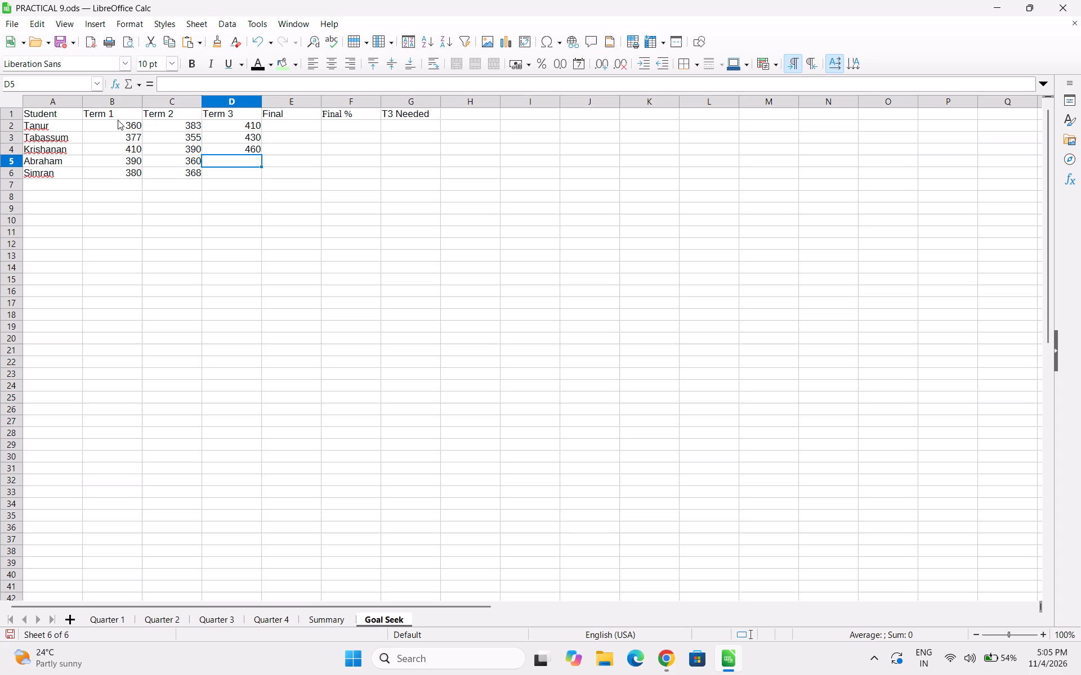
text(450)
key(Down)
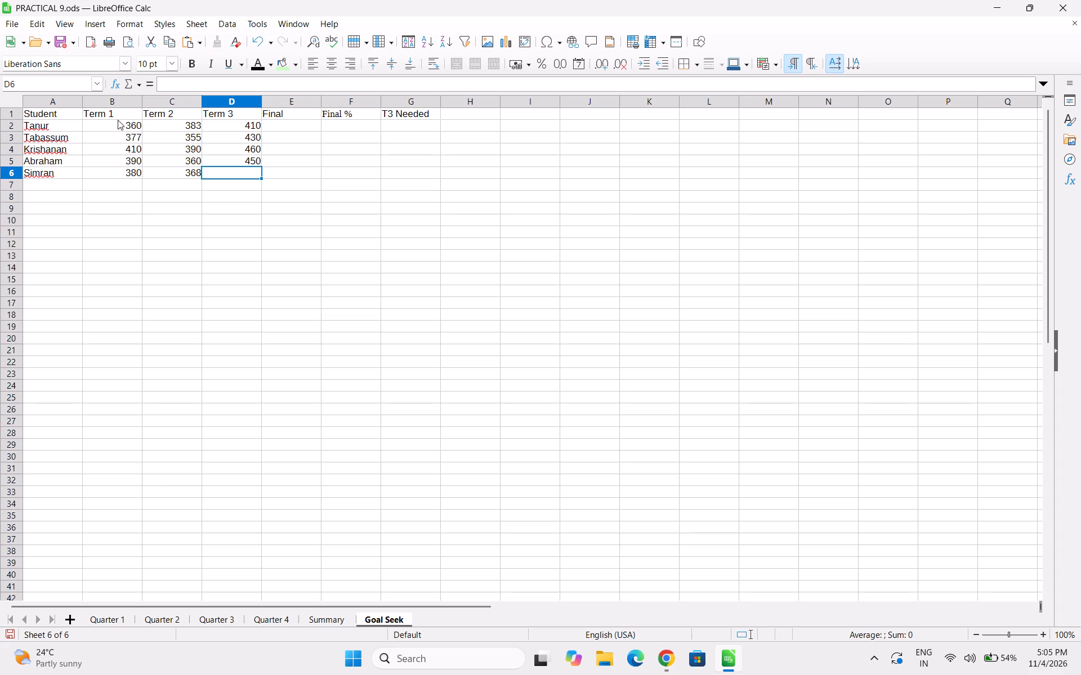
text(410)
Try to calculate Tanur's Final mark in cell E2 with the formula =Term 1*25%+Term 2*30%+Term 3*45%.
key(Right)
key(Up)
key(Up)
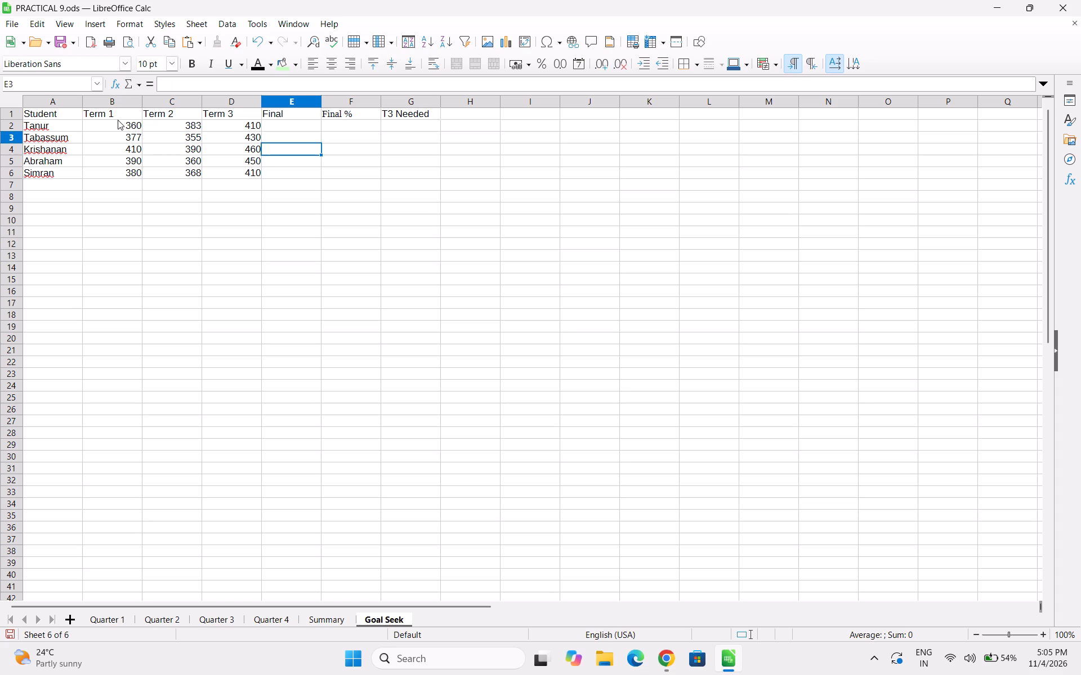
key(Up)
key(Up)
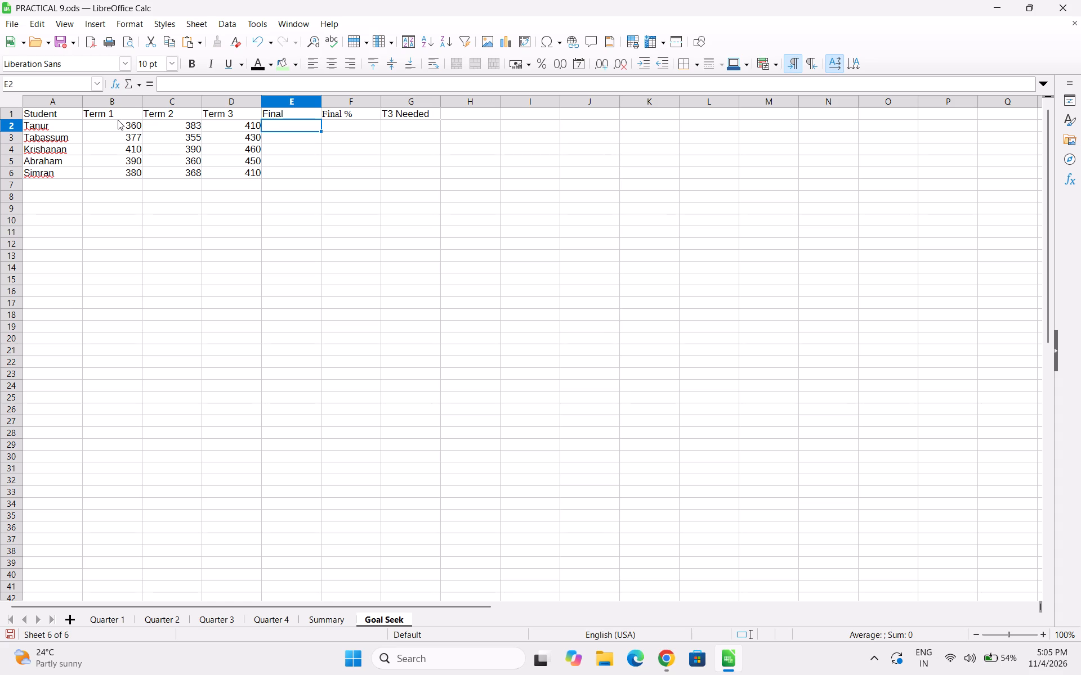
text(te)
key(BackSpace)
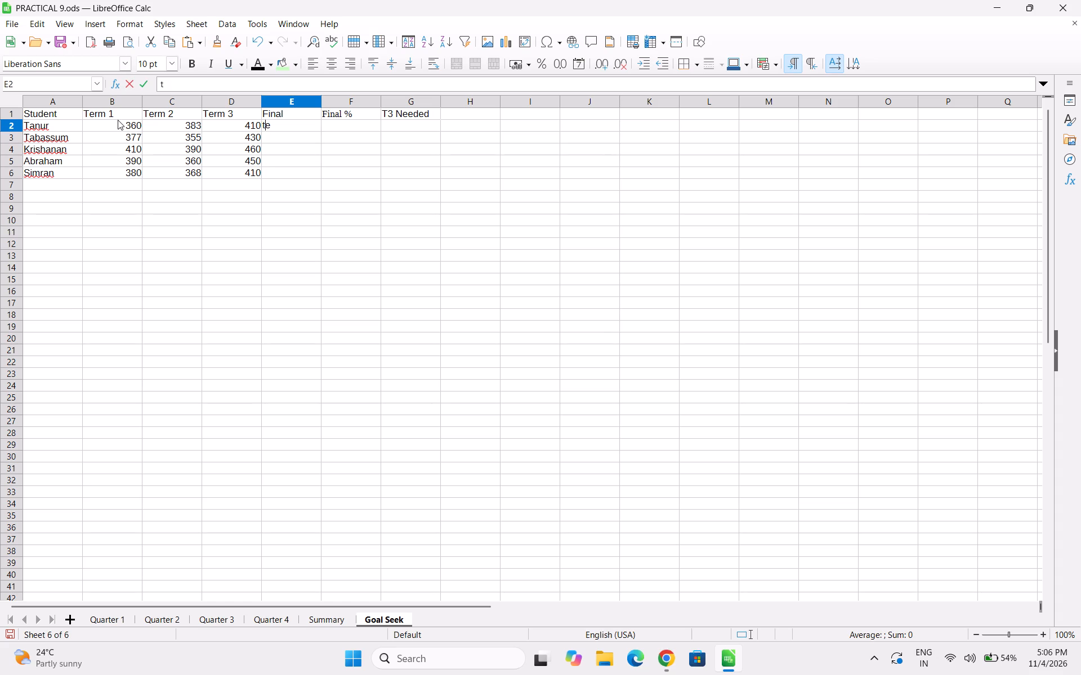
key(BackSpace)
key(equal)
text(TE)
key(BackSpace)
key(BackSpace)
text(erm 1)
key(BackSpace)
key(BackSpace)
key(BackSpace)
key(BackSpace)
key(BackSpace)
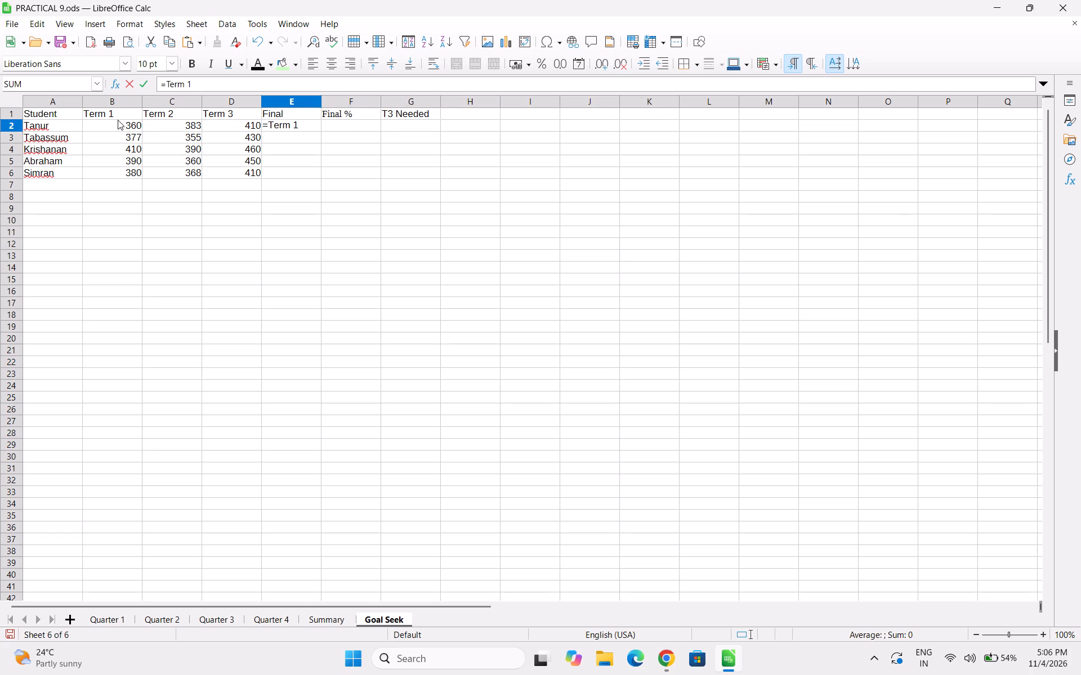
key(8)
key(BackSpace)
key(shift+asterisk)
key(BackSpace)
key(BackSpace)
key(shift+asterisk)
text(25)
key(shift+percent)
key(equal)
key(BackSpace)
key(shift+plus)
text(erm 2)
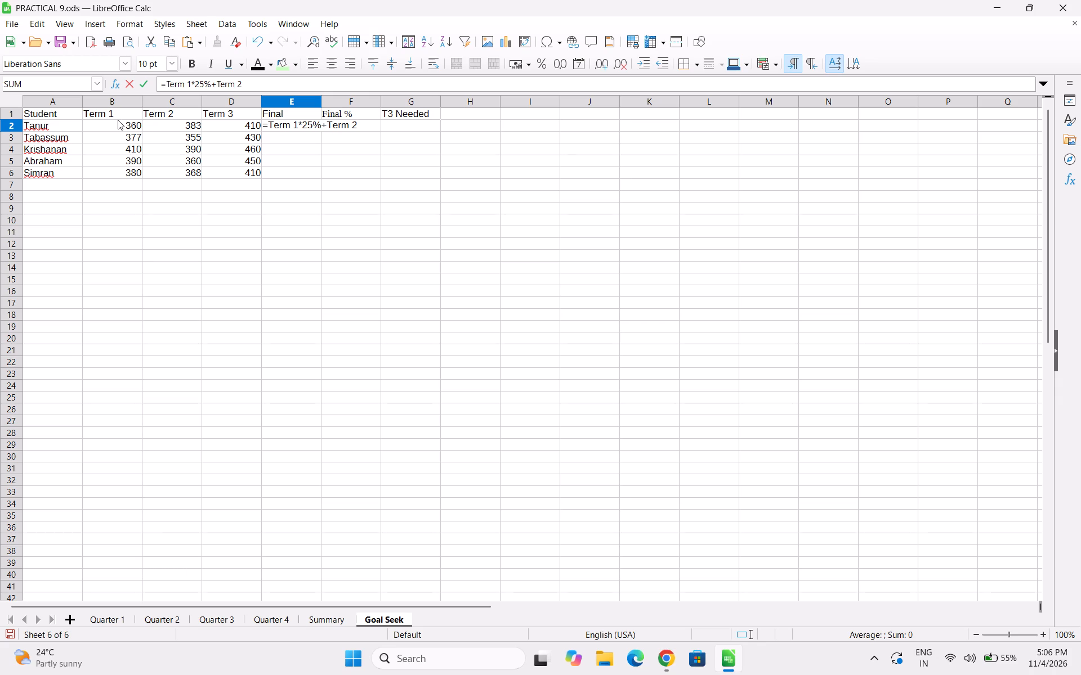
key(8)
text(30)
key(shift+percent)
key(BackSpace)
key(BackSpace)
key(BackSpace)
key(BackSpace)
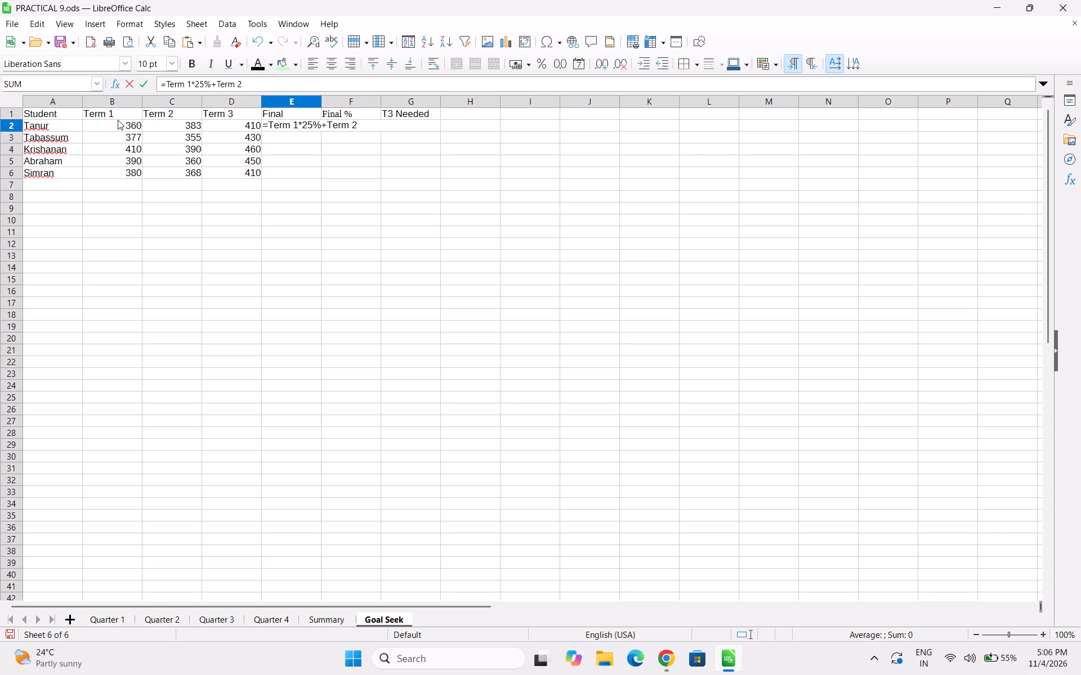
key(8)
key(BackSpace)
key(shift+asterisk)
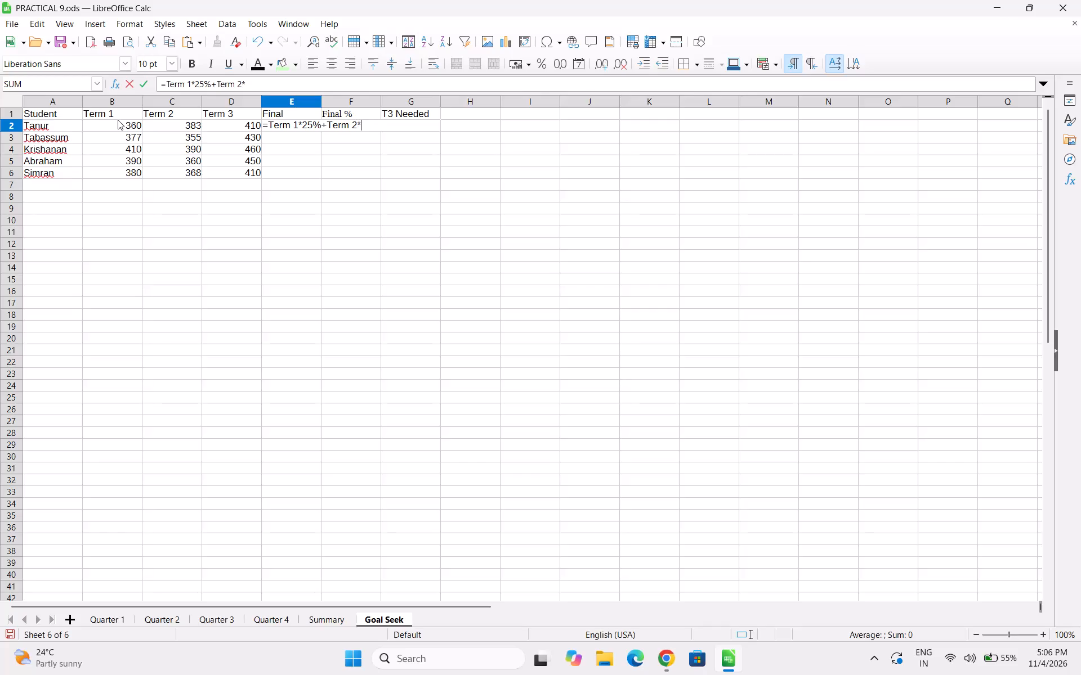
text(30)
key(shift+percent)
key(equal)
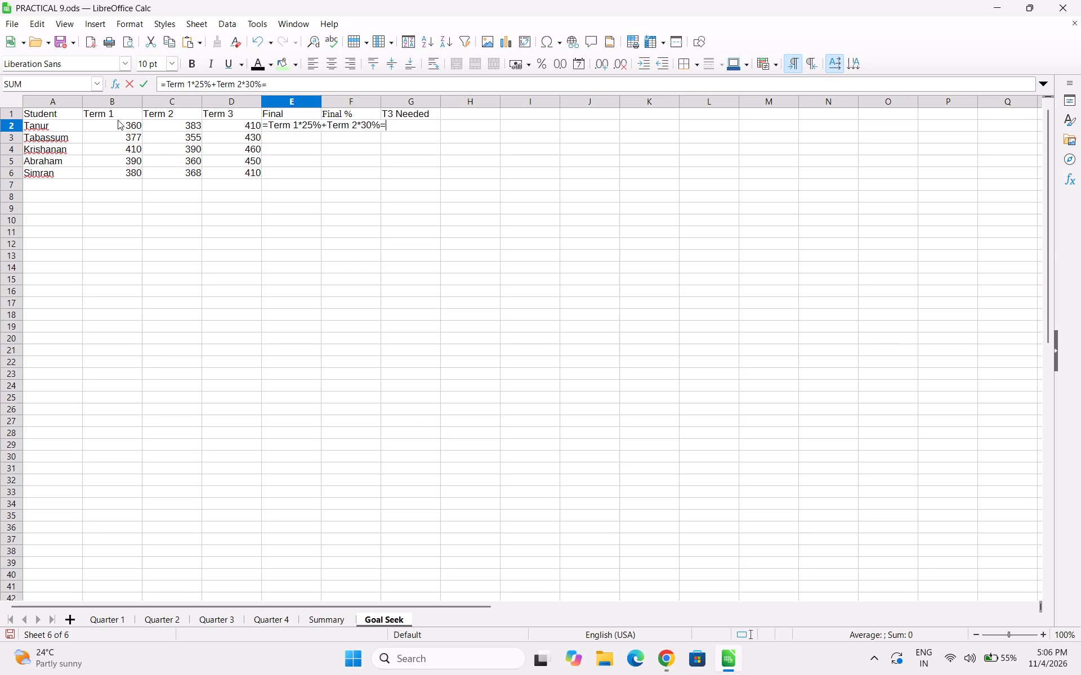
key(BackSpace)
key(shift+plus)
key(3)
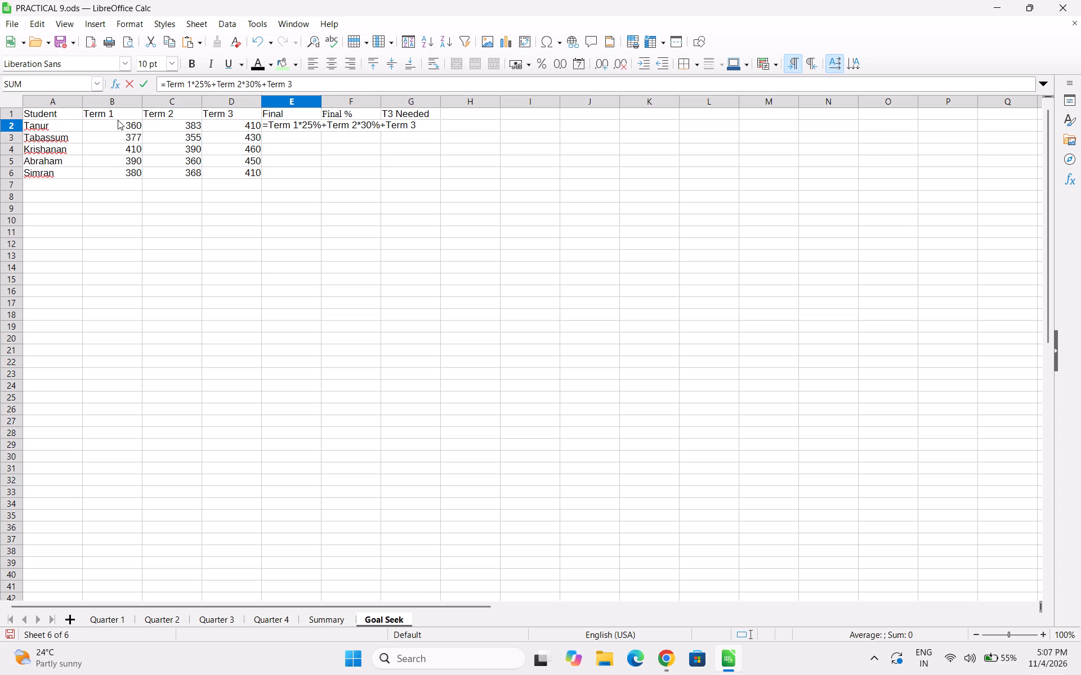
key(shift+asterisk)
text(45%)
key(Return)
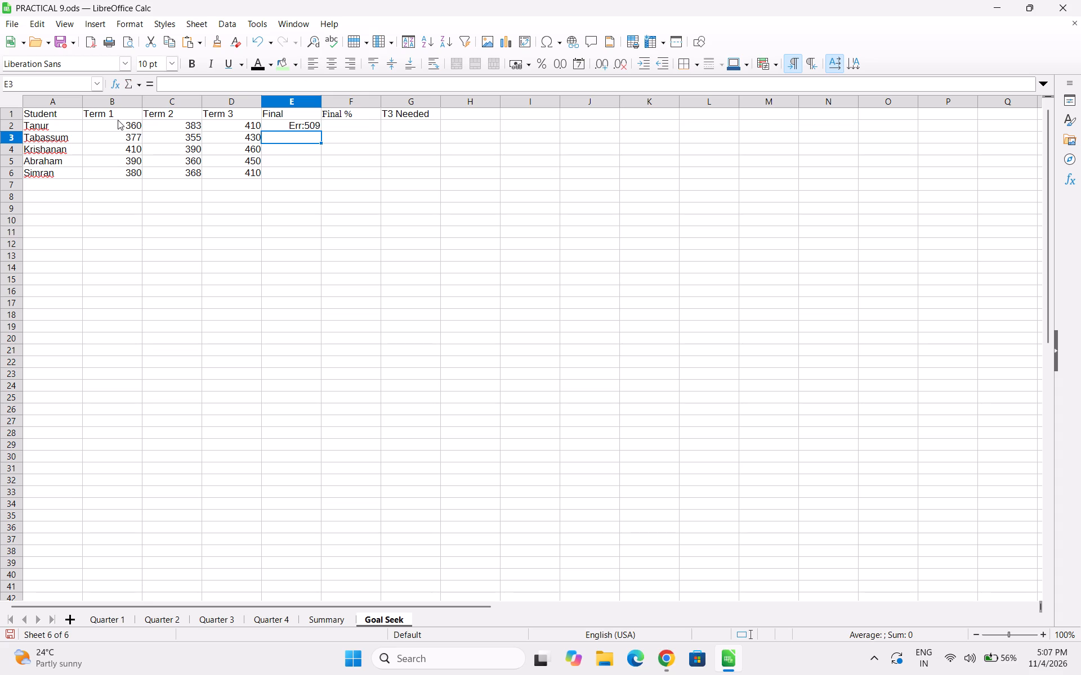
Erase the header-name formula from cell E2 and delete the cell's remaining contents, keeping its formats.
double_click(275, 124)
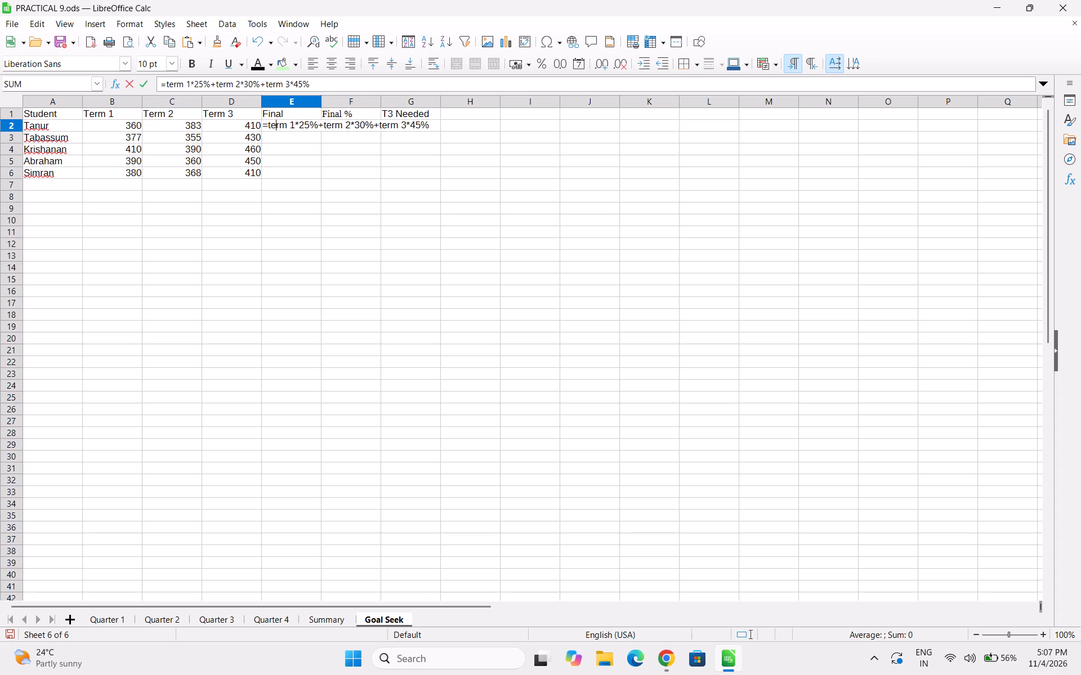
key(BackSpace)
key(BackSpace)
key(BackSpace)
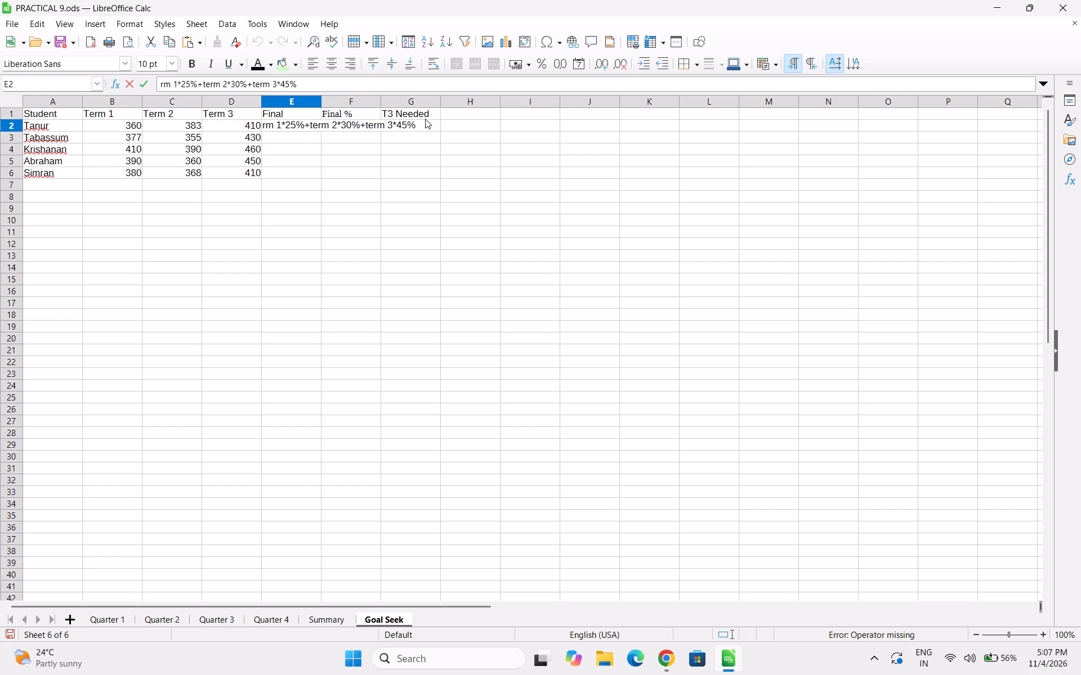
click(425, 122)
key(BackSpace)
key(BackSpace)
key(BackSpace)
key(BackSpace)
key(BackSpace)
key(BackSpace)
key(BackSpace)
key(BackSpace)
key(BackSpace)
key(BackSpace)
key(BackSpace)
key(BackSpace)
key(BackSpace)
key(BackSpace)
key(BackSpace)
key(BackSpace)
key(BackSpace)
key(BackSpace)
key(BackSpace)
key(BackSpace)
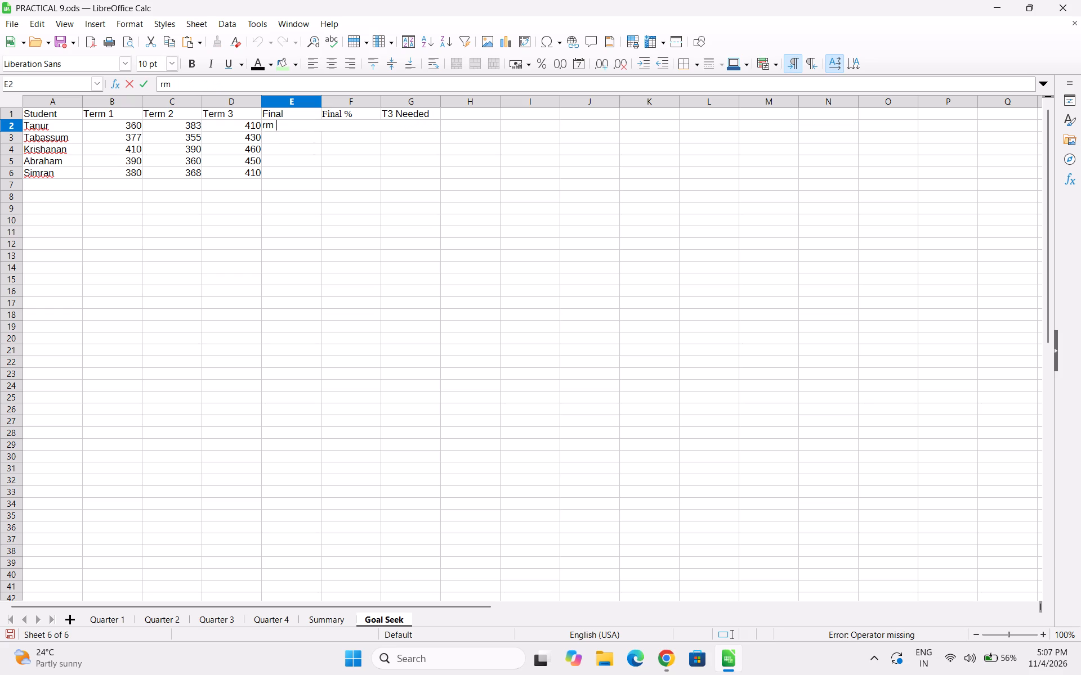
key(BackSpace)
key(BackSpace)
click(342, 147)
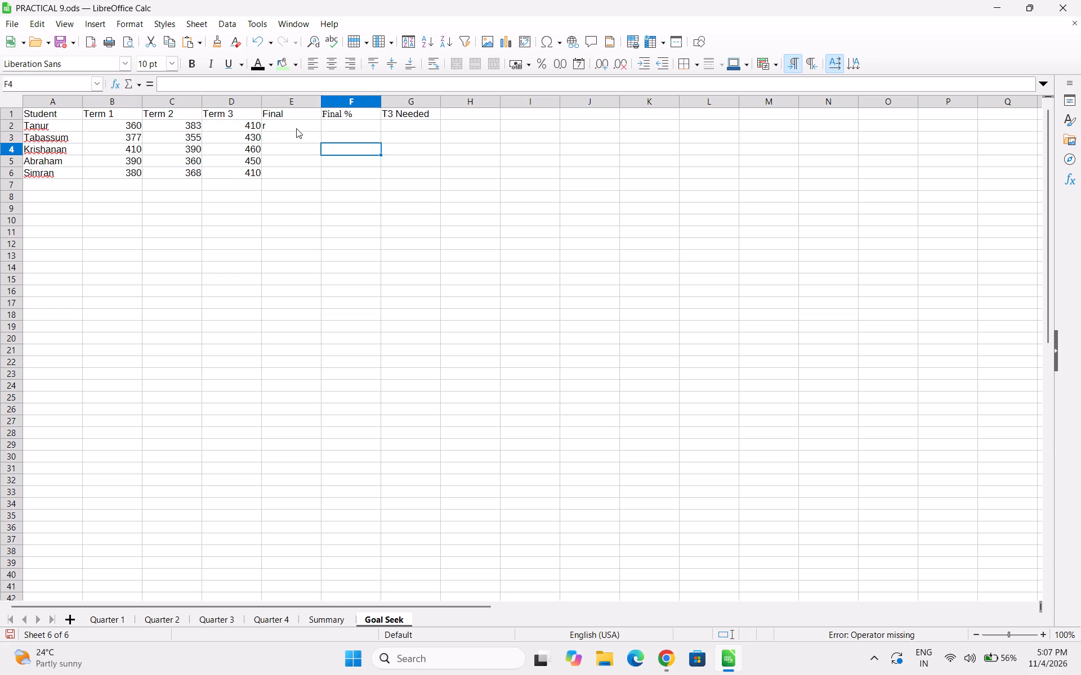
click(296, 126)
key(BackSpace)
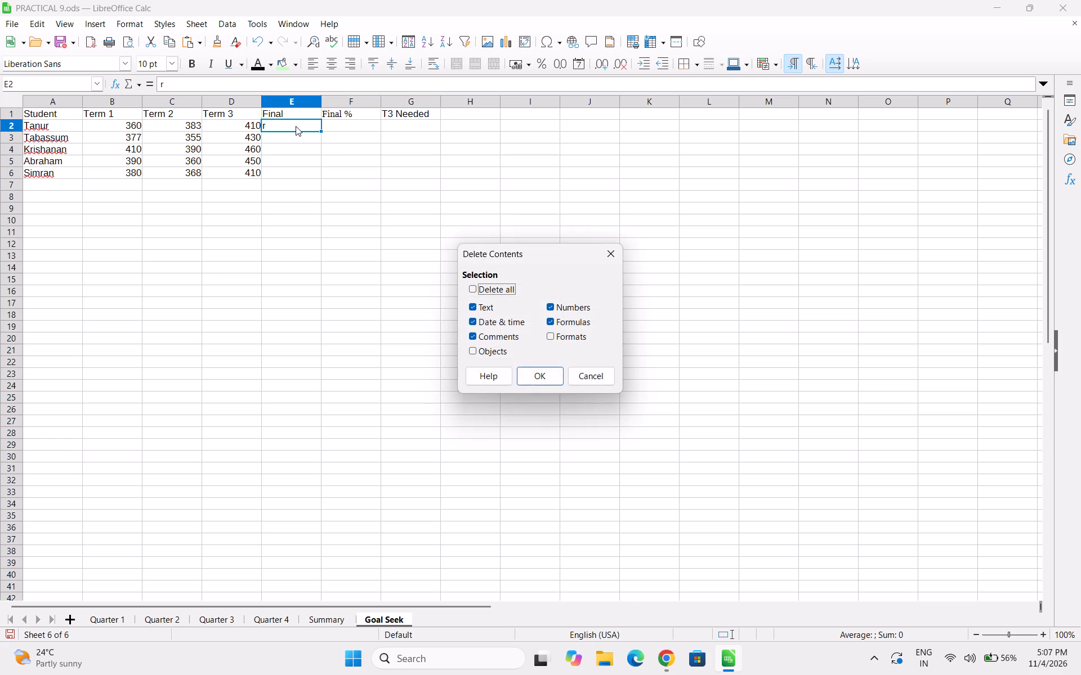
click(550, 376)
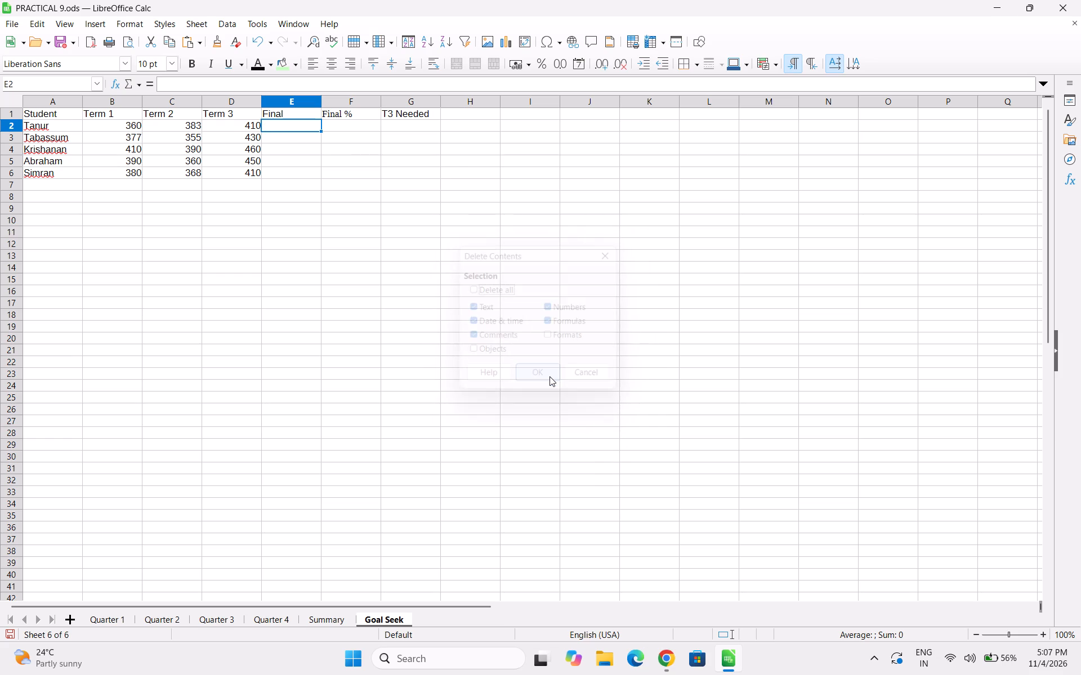
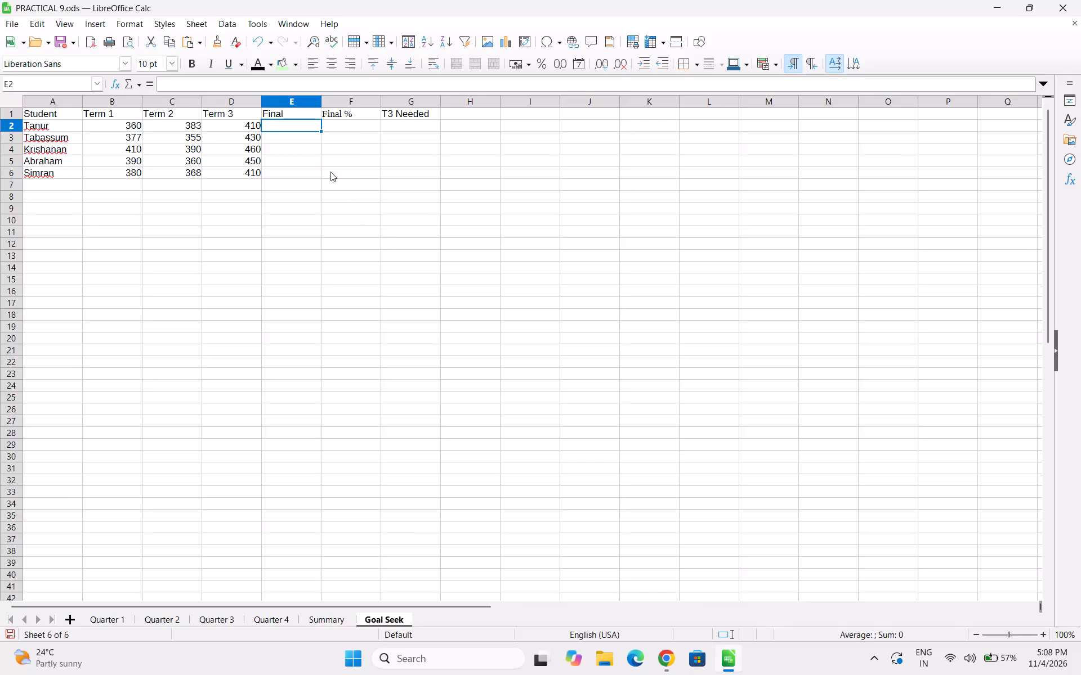
Calculate Tanur's Final mark in cell E2 with the formula =B2*25%+C2*30%+D2*45%.
click(300, 123)
key(equal)
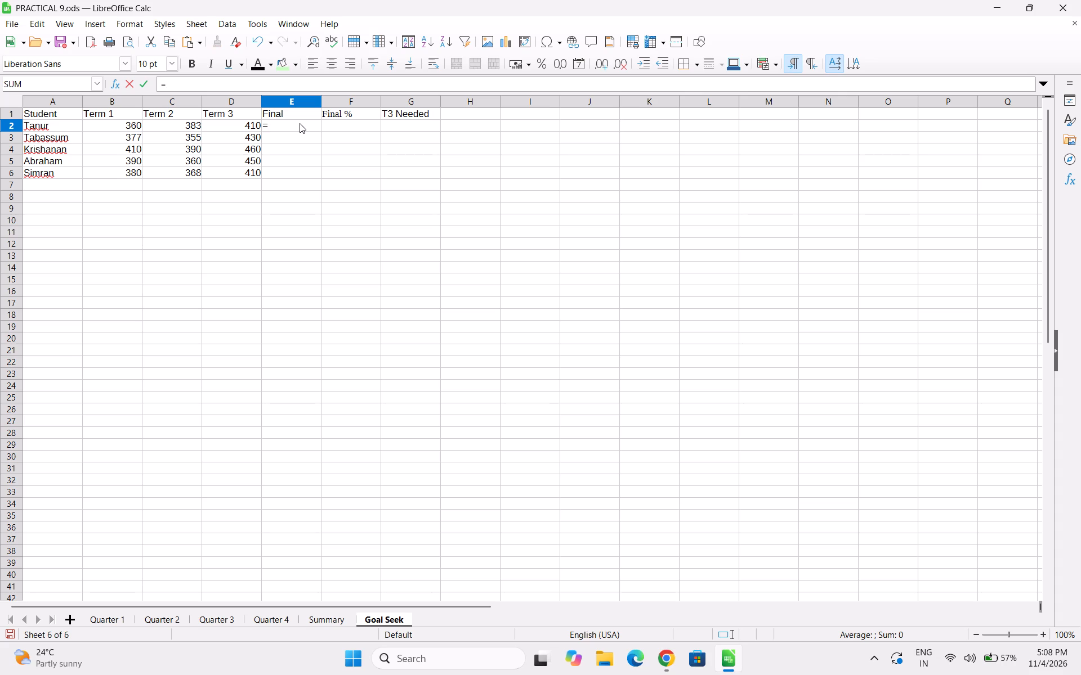
text(B2)
key(shift+asterisk)
text(25%)
key(shift+plus)
key(c)
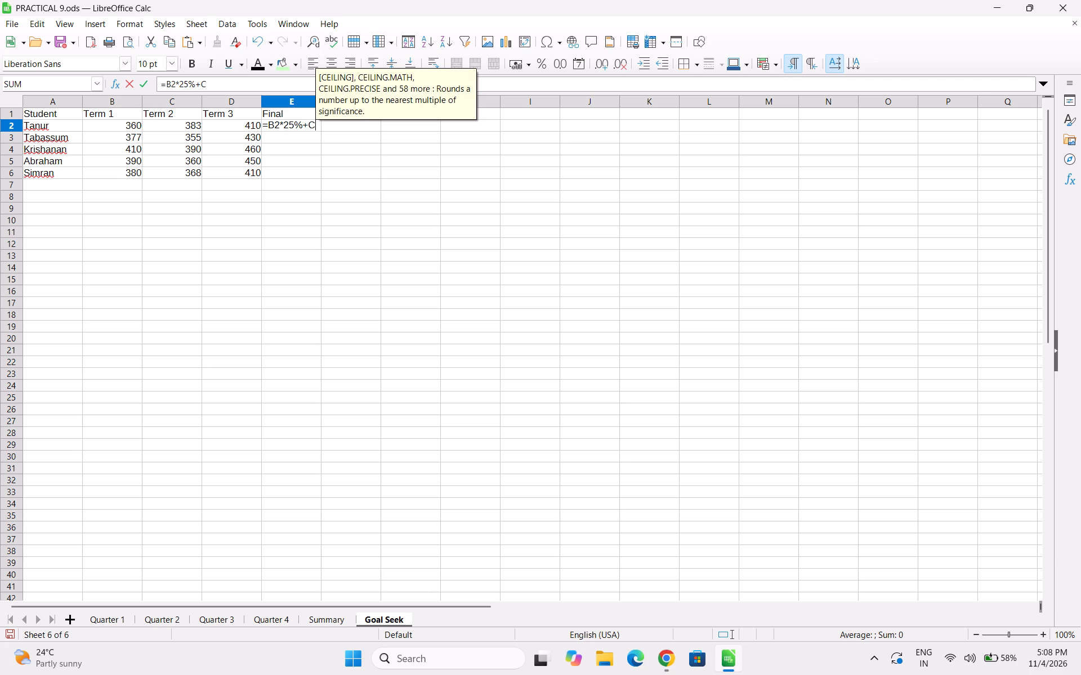
key(2)
key(shift+asterisk)
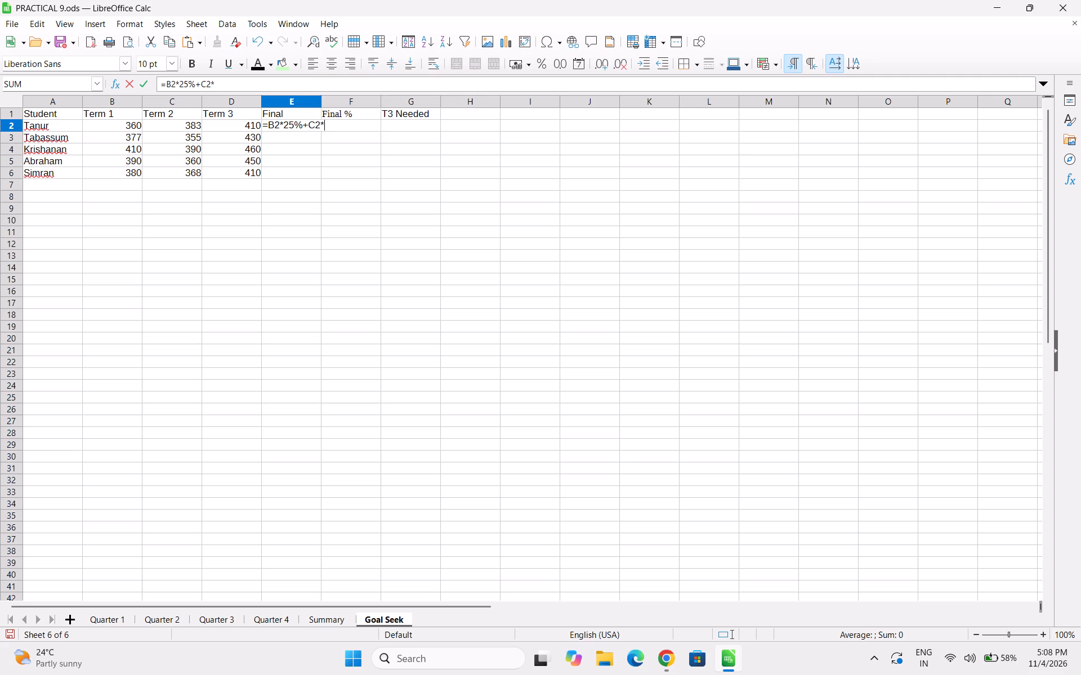
text(30)
key(shift+percent)
key(shift+plus)
text(D2)
key(shift+asterisk)
text(45%)
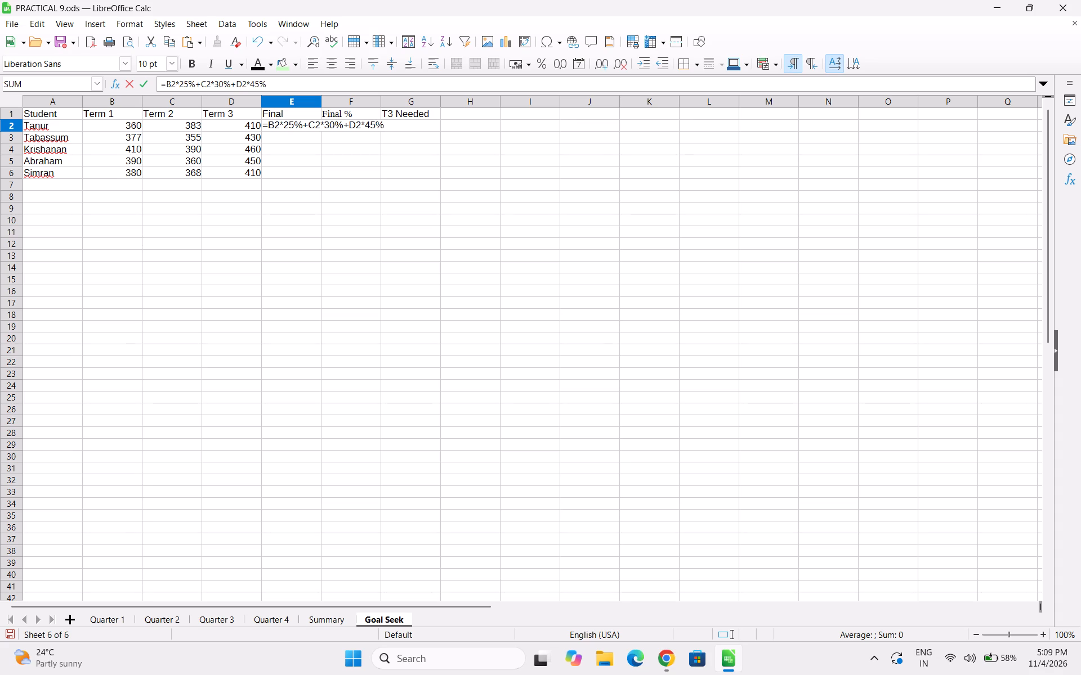
key(Return)
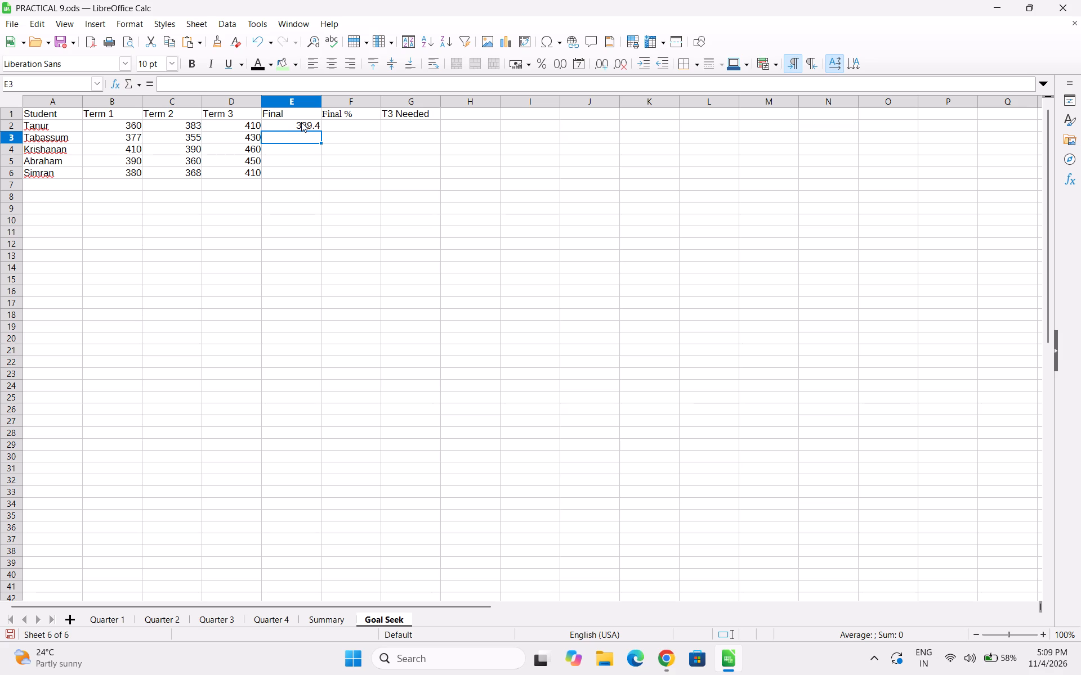
Copy the E2 formula text into E3 for Tabassum and adapt its references to =B3*25%+C3*30%+D3*45%.
click(280, 119)
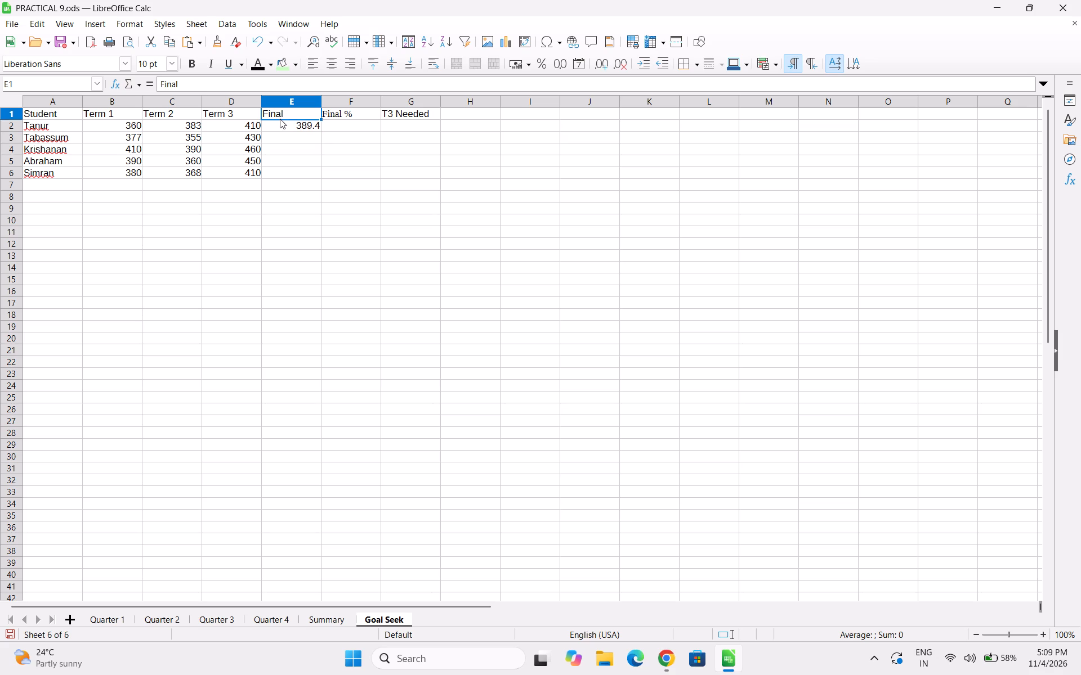
click(280, 123)
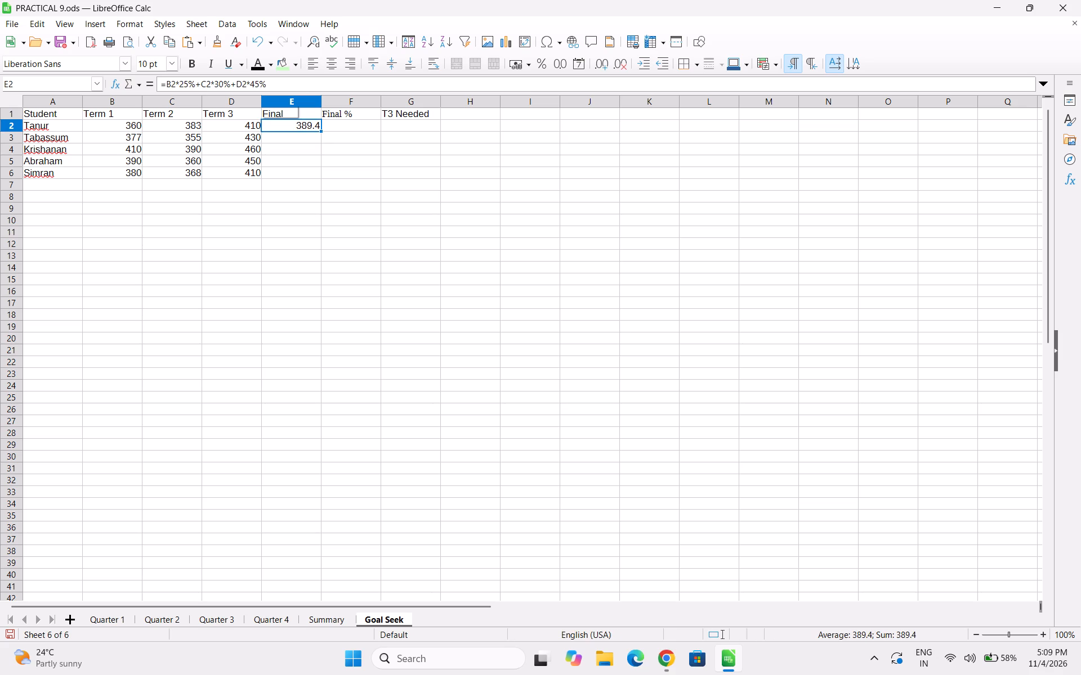
drag(272, 84, 151, 101)
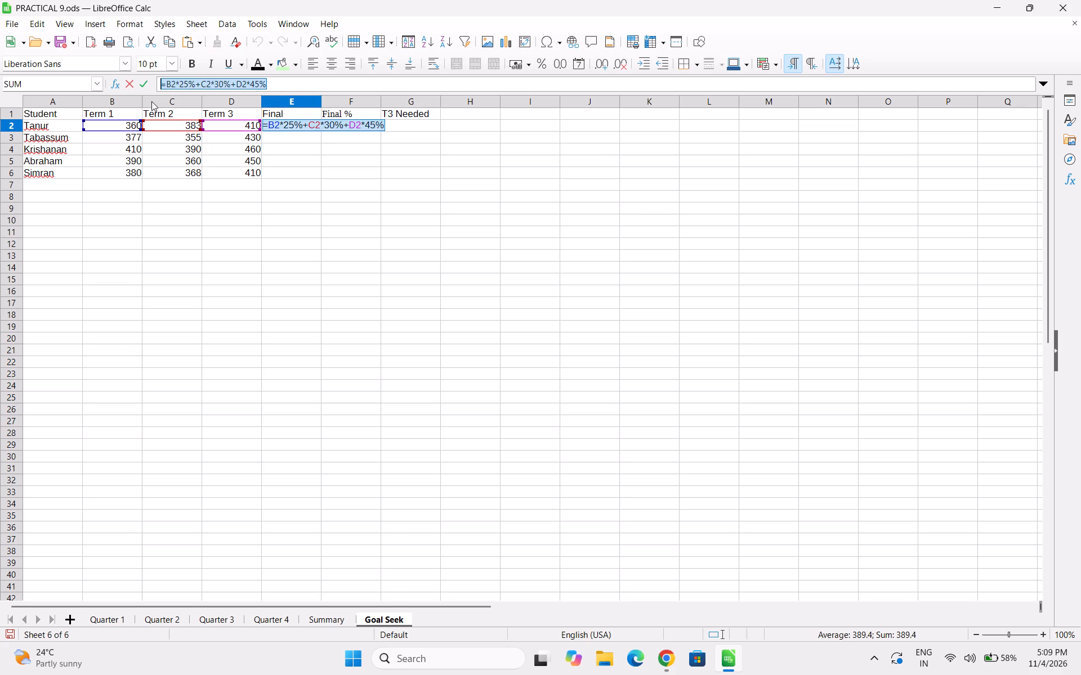
key(ctrl+c)
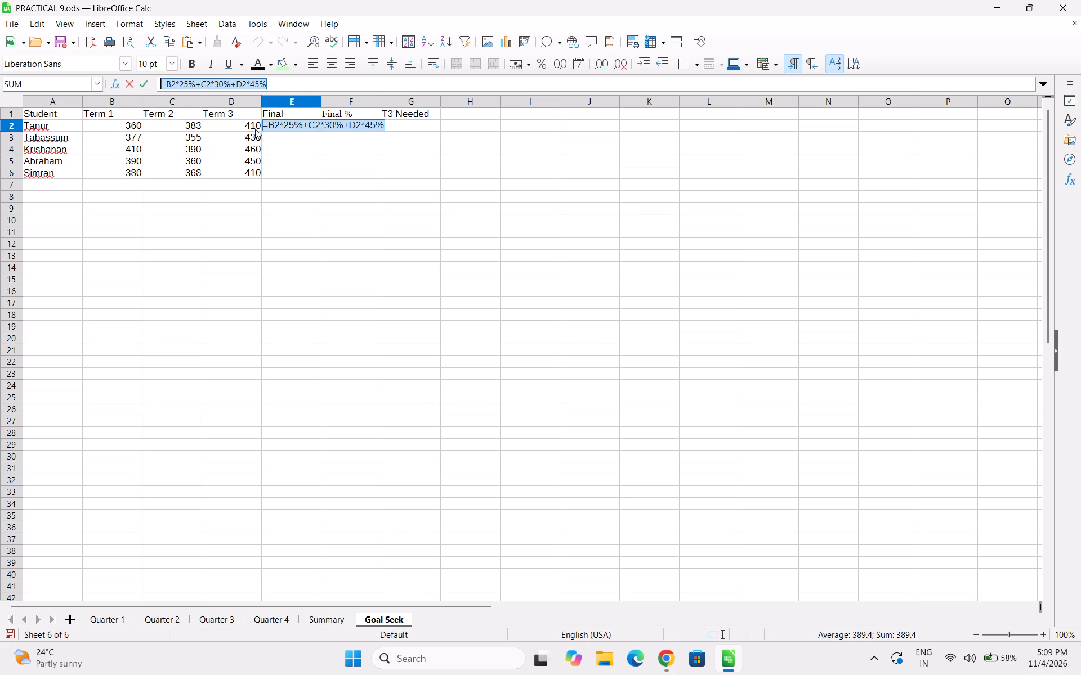
key(Return)
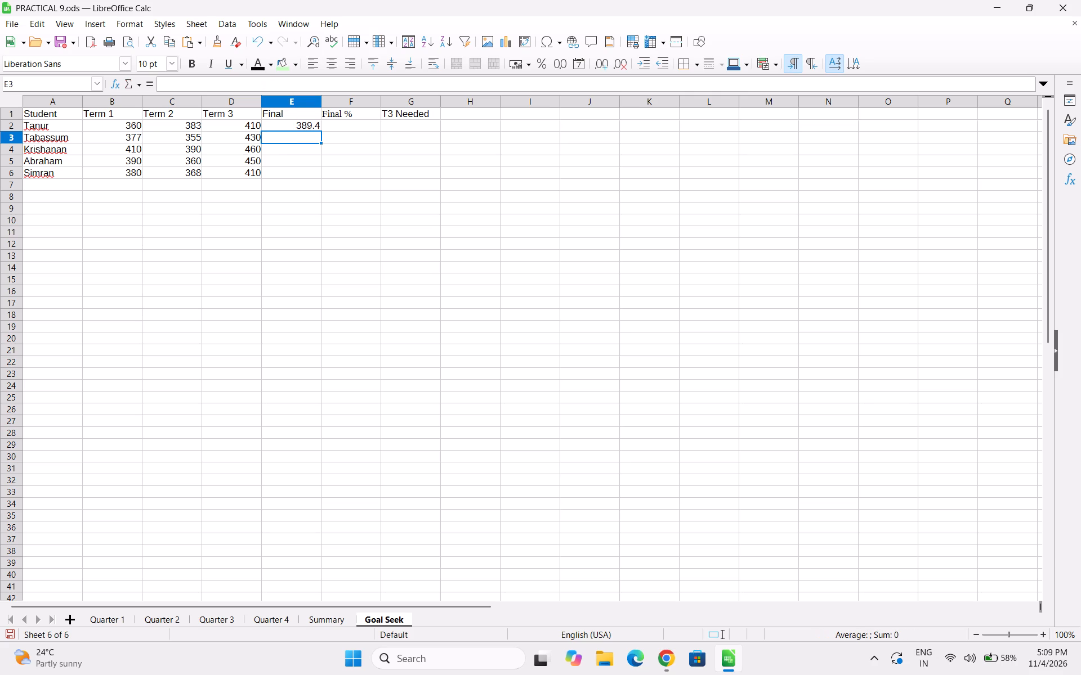
click(294, 84)
click(305, 138)
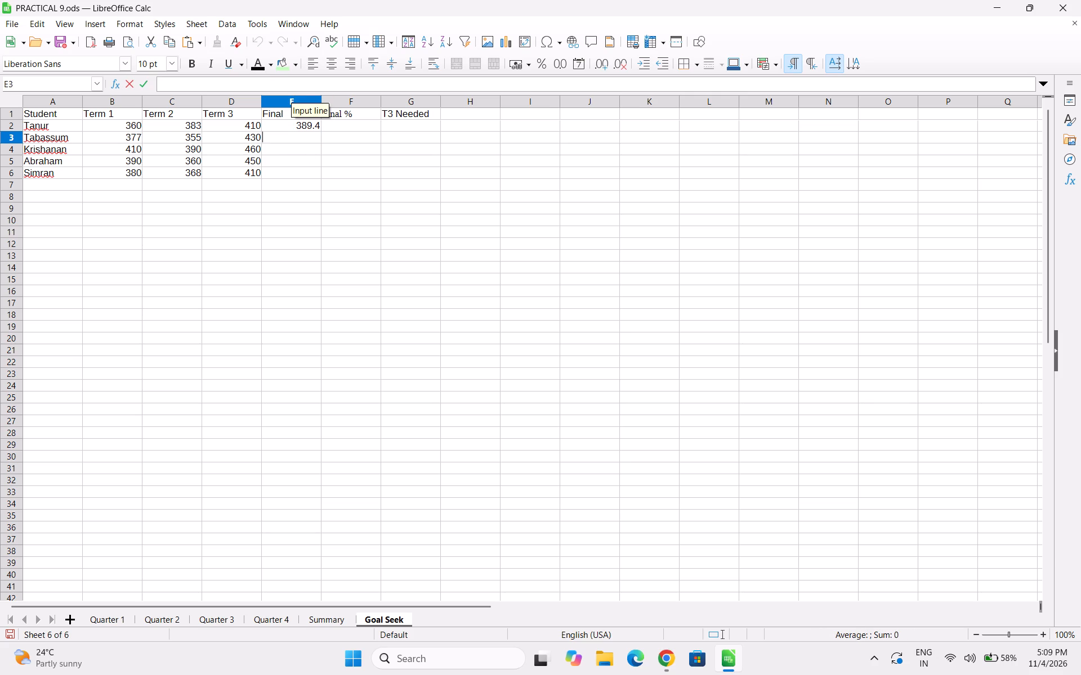
key(ctrl+v)
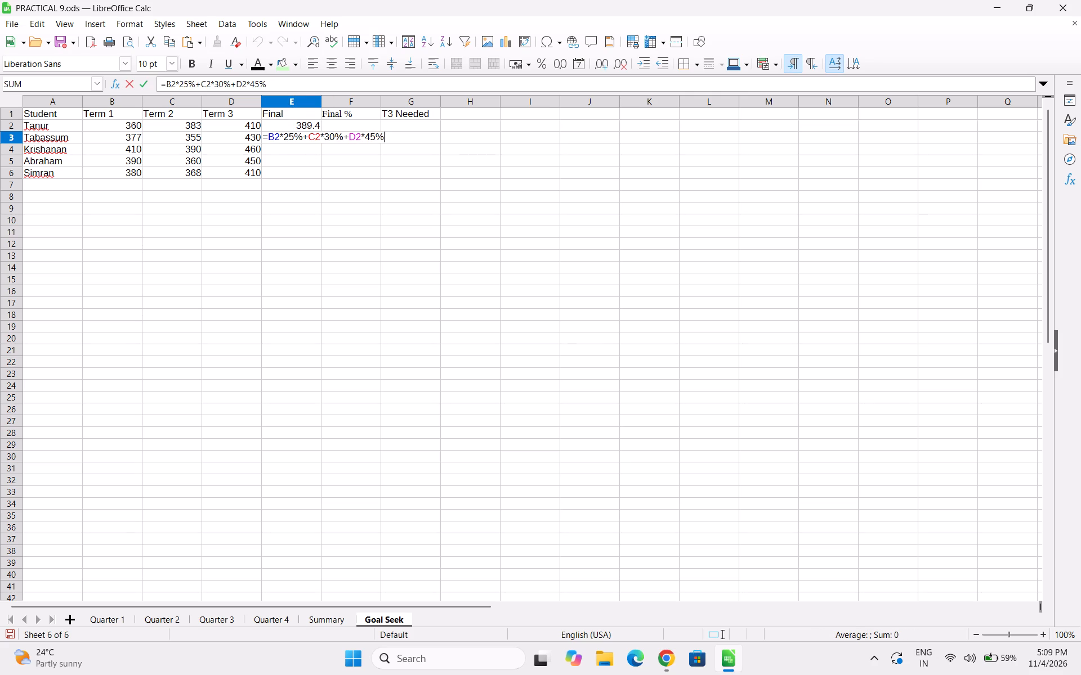
click(280, 138)
key(BackSpace)
key(3)
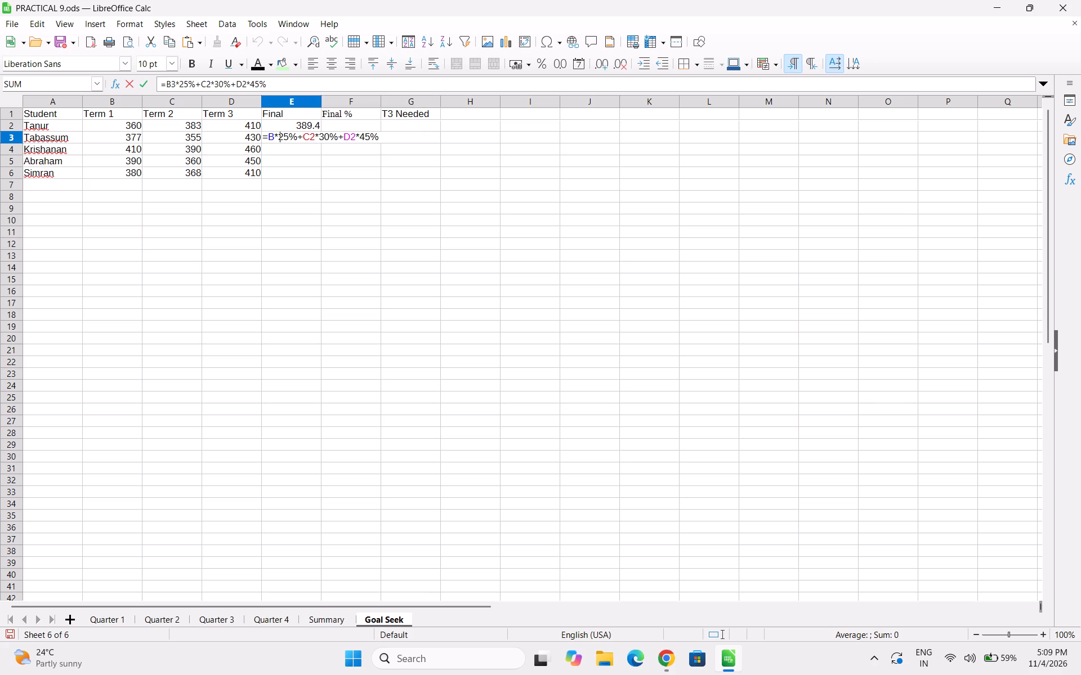
click(319, 138)
key(BackSpace)
key(3)
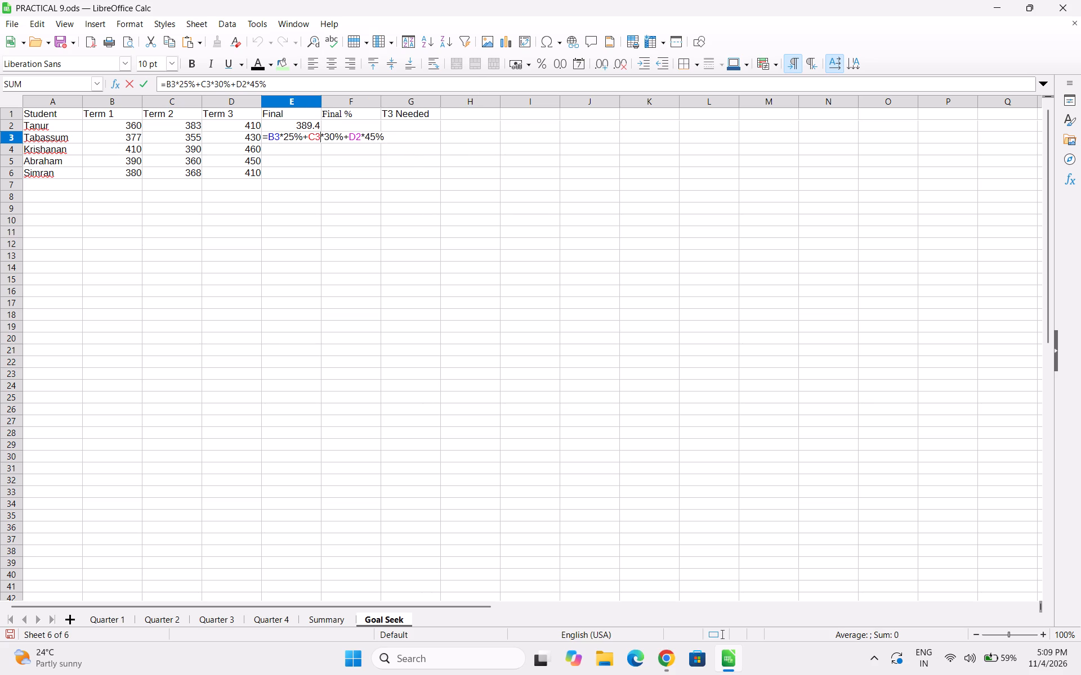
click(359, 138)
key(BackSpace)
key(3)
key(Return)
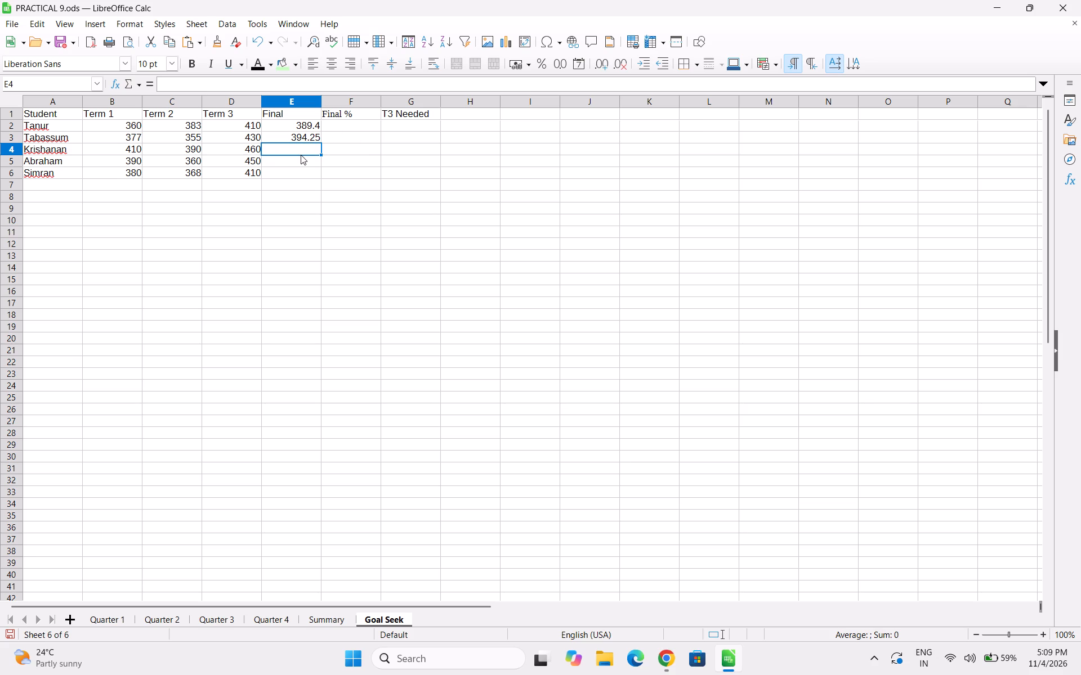
Paste the copied Final formula into E4 for Krishanan and adapt its references to =B4*25%+C4*30%+D4*45%.
key(ctrl+v)
key(BackSpace)
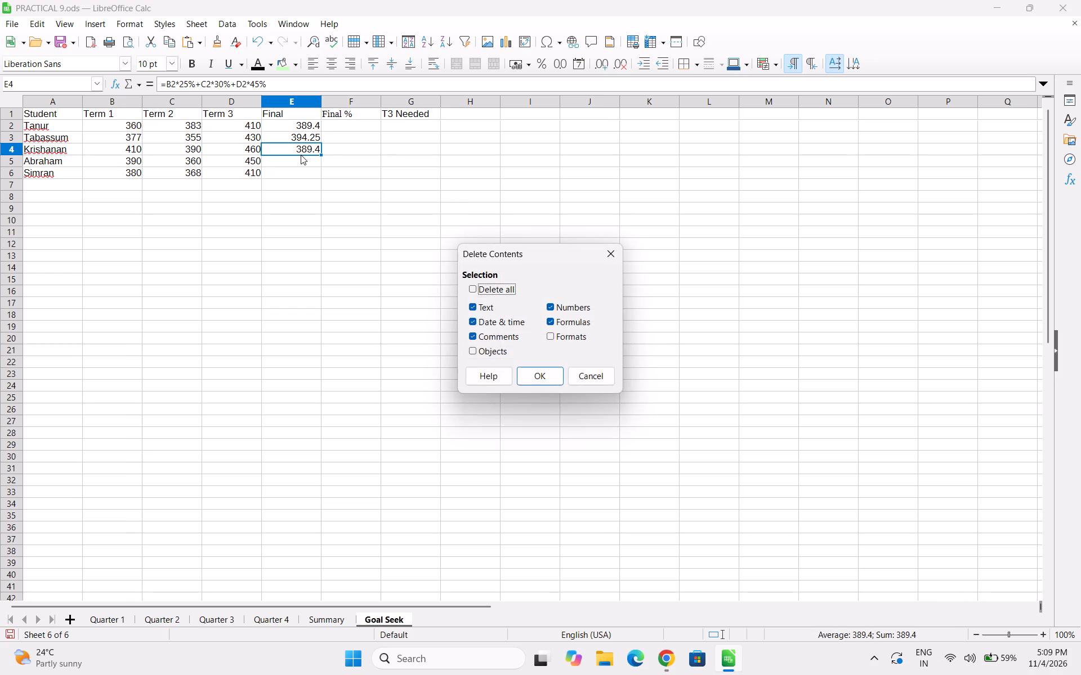
click(617, 255)
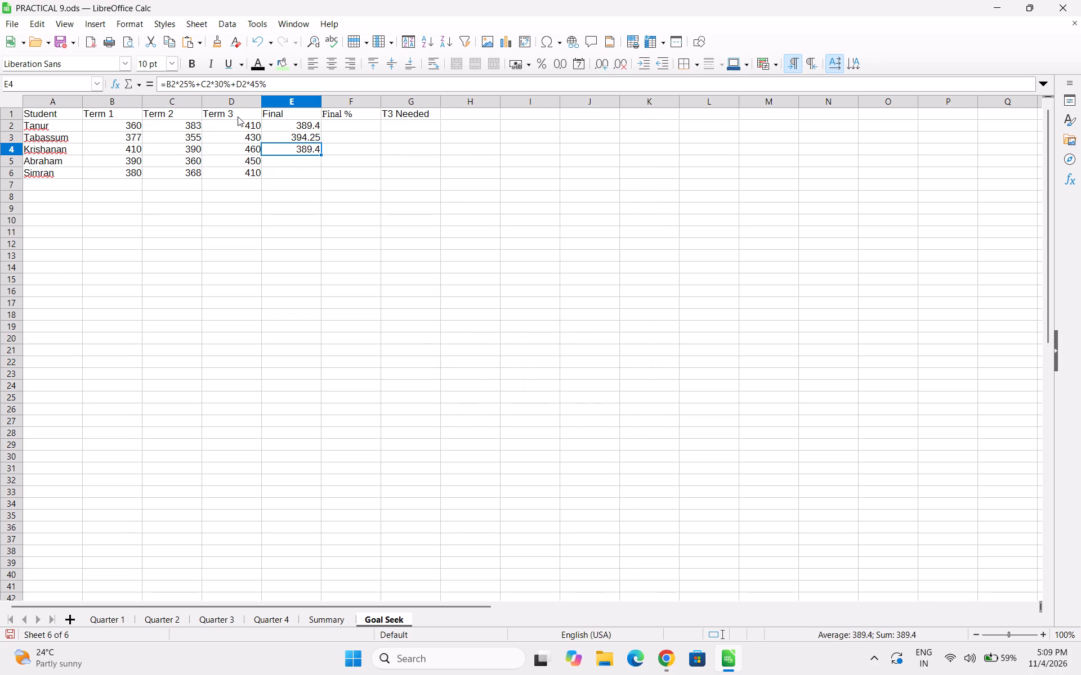
click(190, 85)
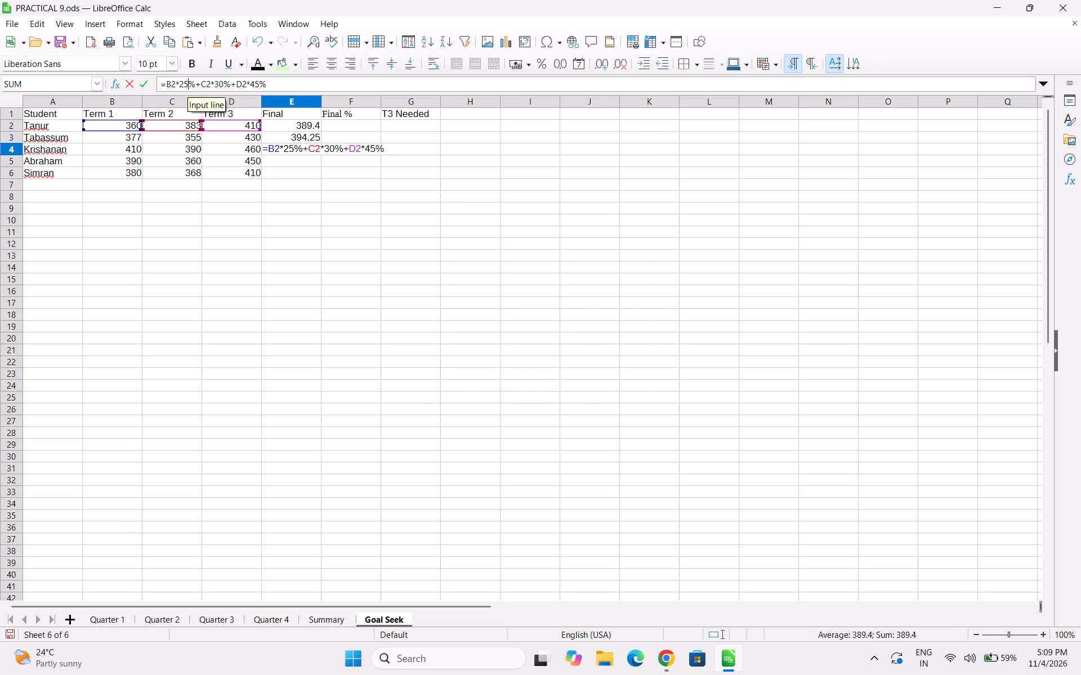
click(174, 84)
key(BackSpace)
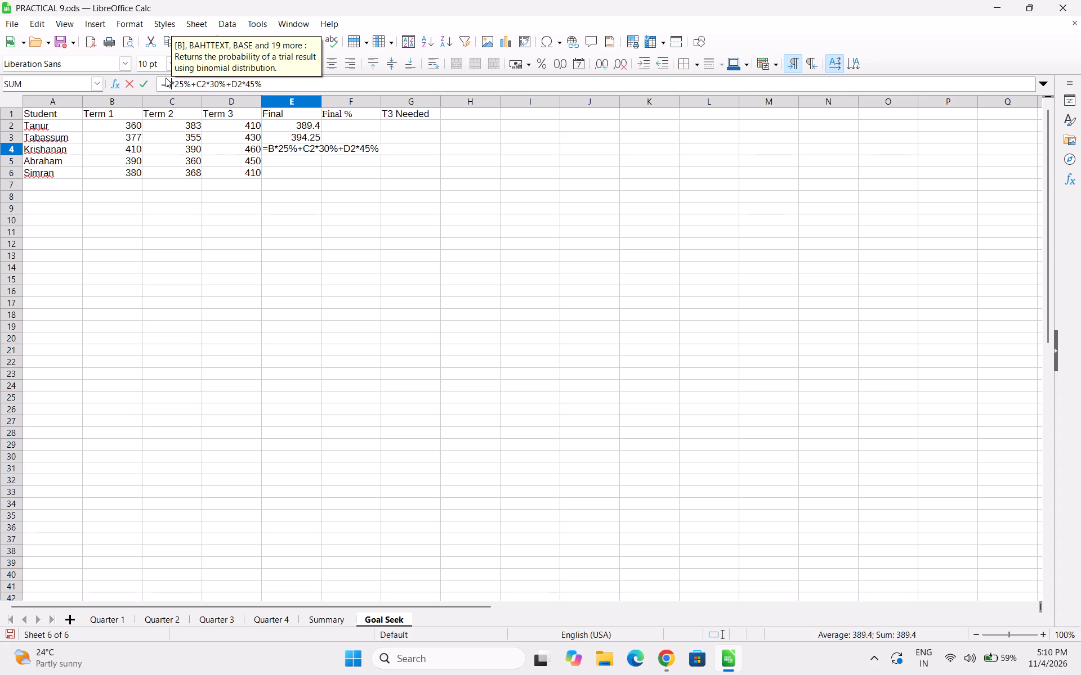
key(4)
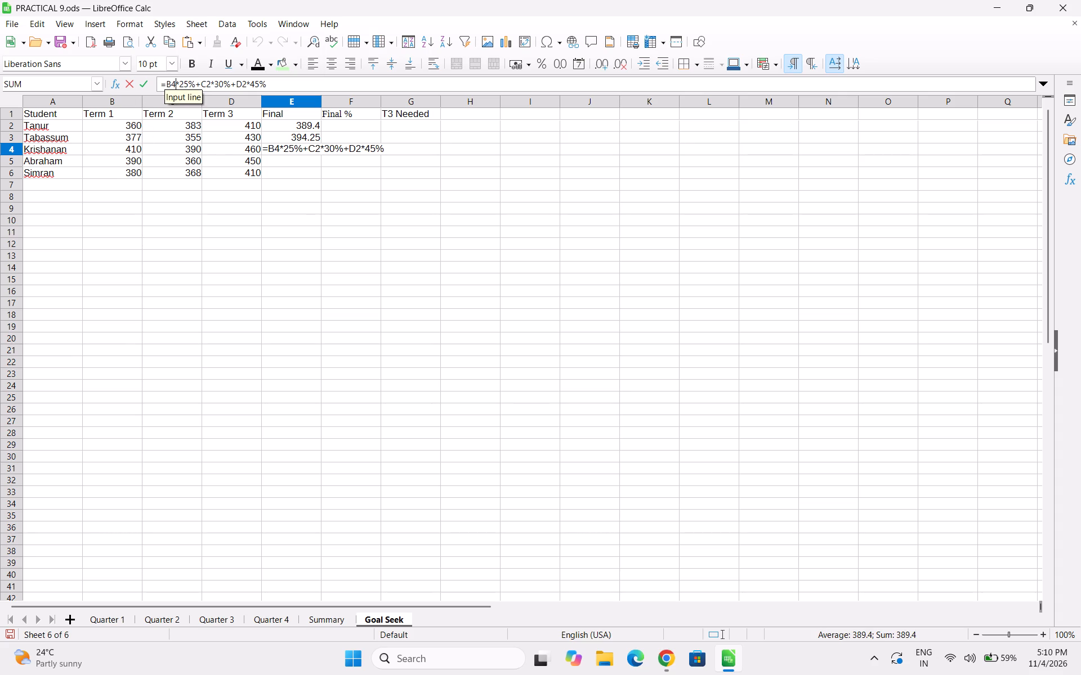
click(211, 83)
key(BackSpace)
key(4)
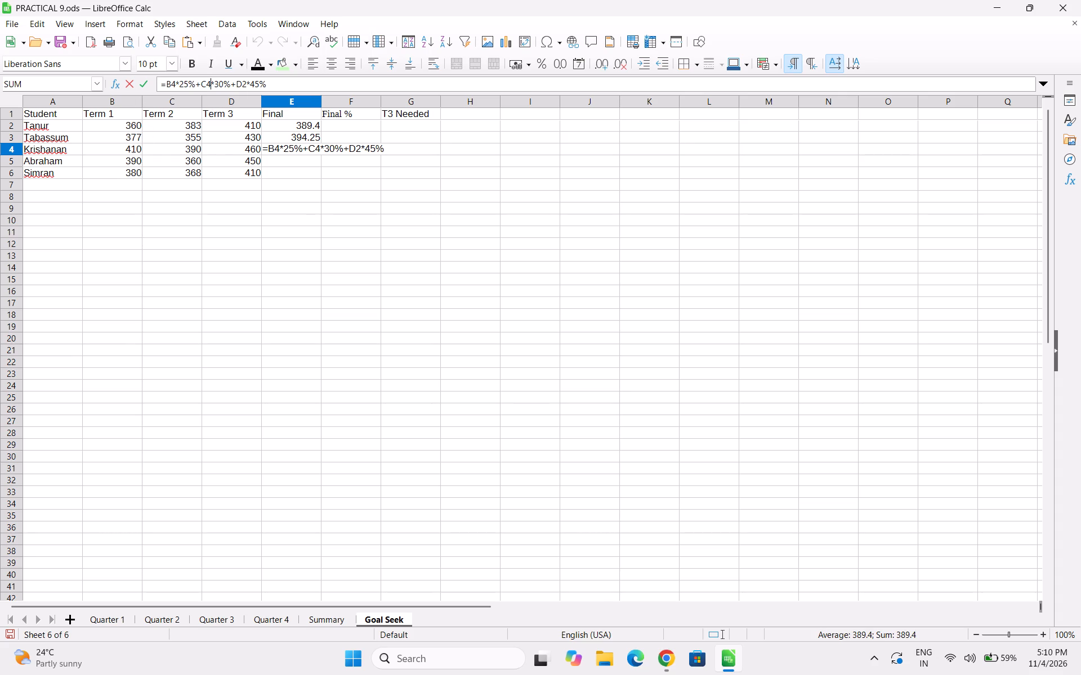
click(243, 83)
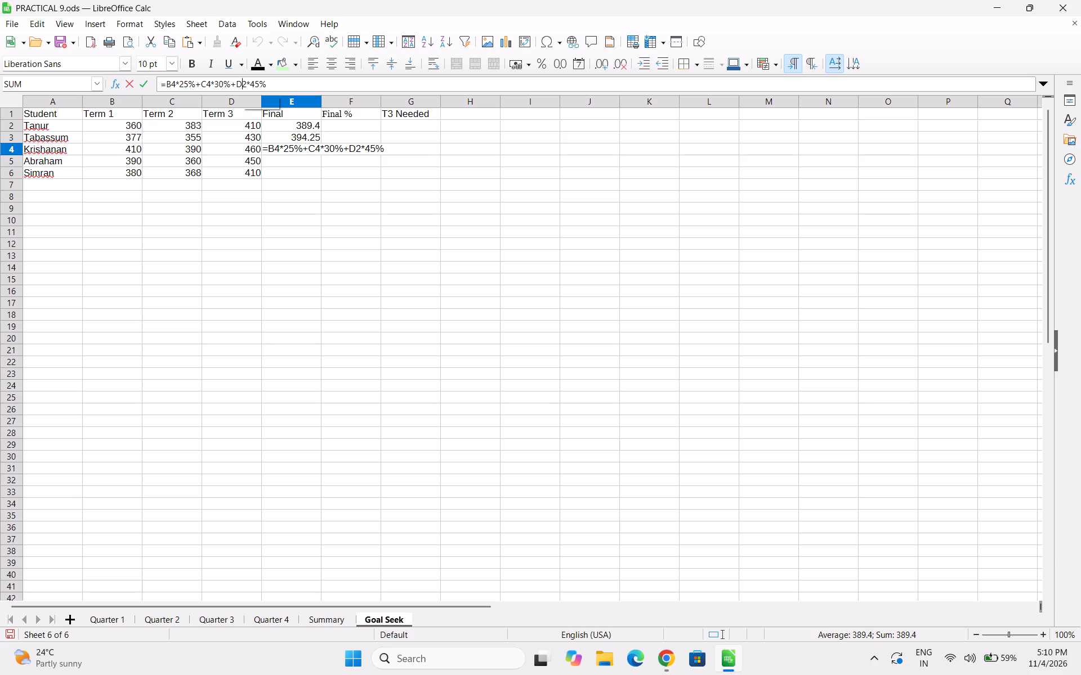
click(245, 84)
key(BackSpace)
key(4)
key(Return)
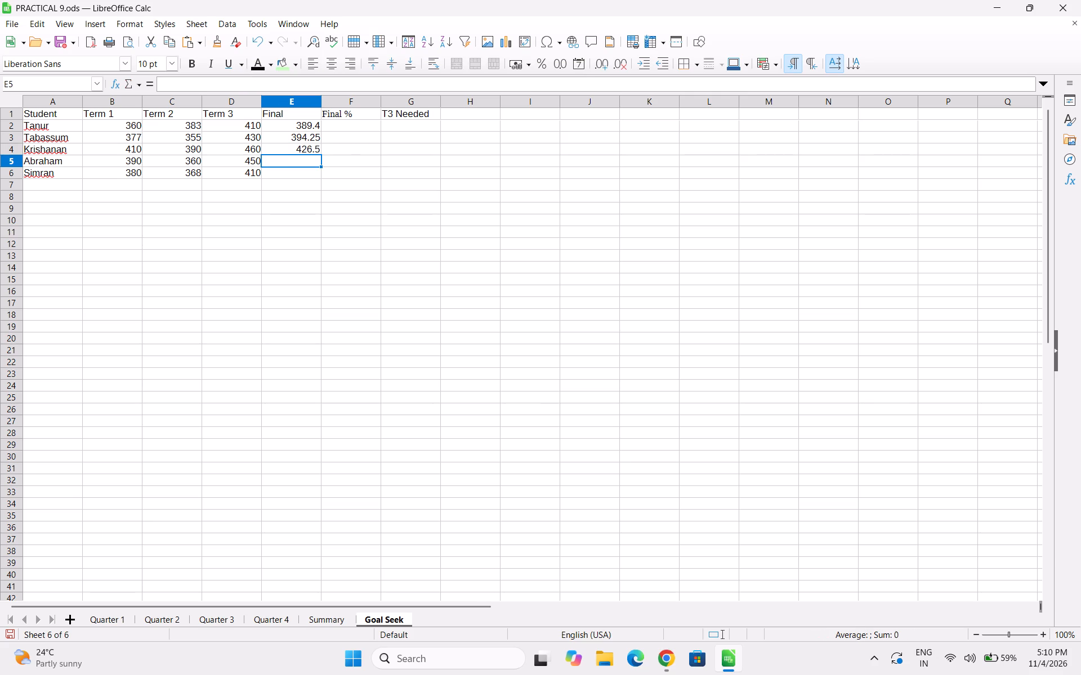
Paste the copied Final formula into E5 for Abraham and adapt its references to =B5*25%+C5*30%+D5*45%.
click(287, 160)
key(ctrl+v)
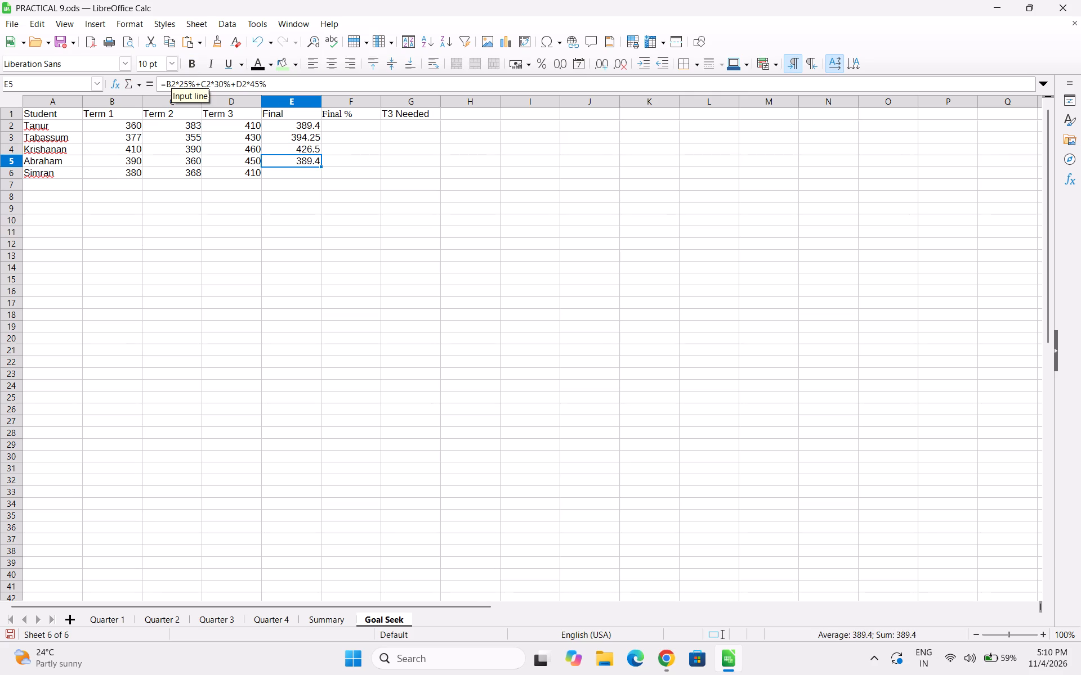
click(177, 85)
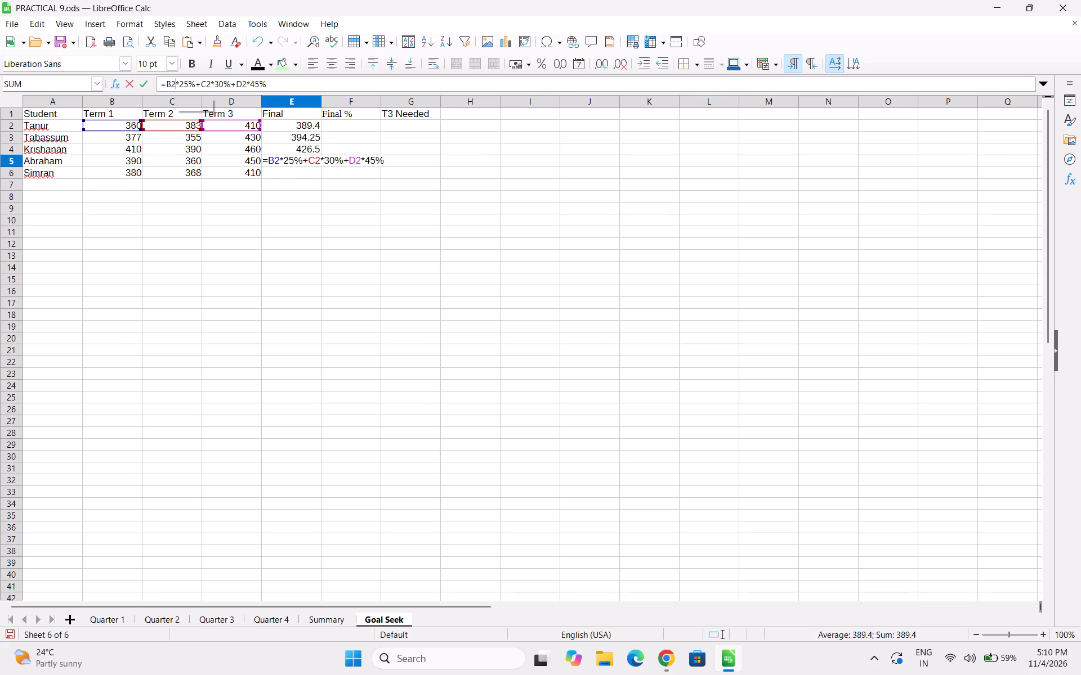
key(BackSpace)
key(5)
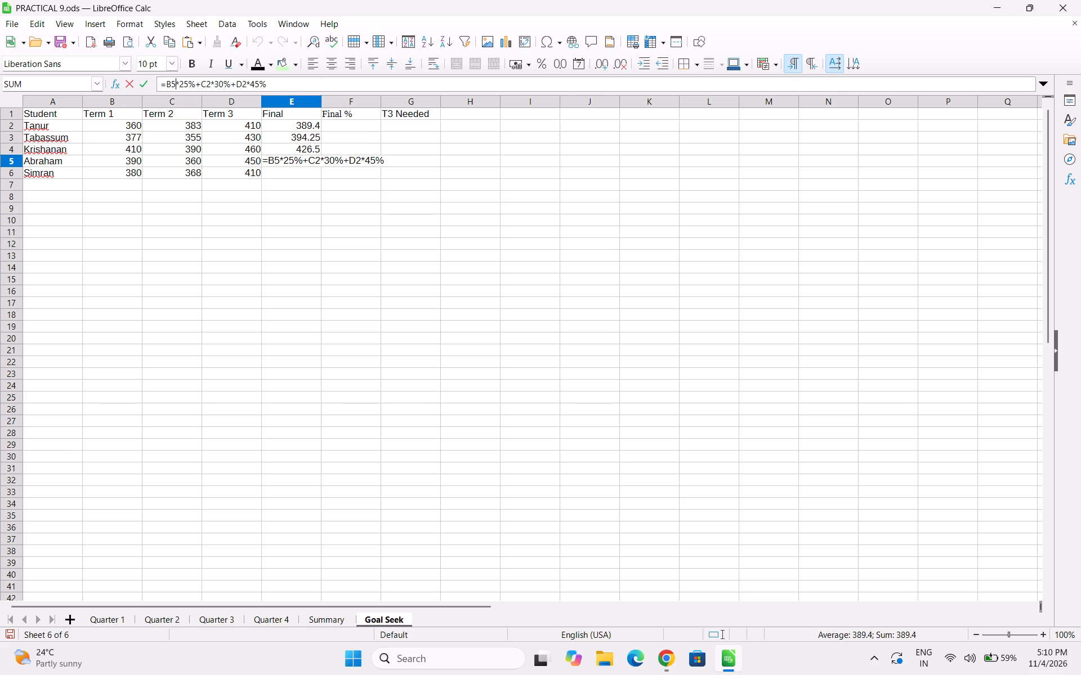
click(211, 81)
key(BackSpace)
key(5)
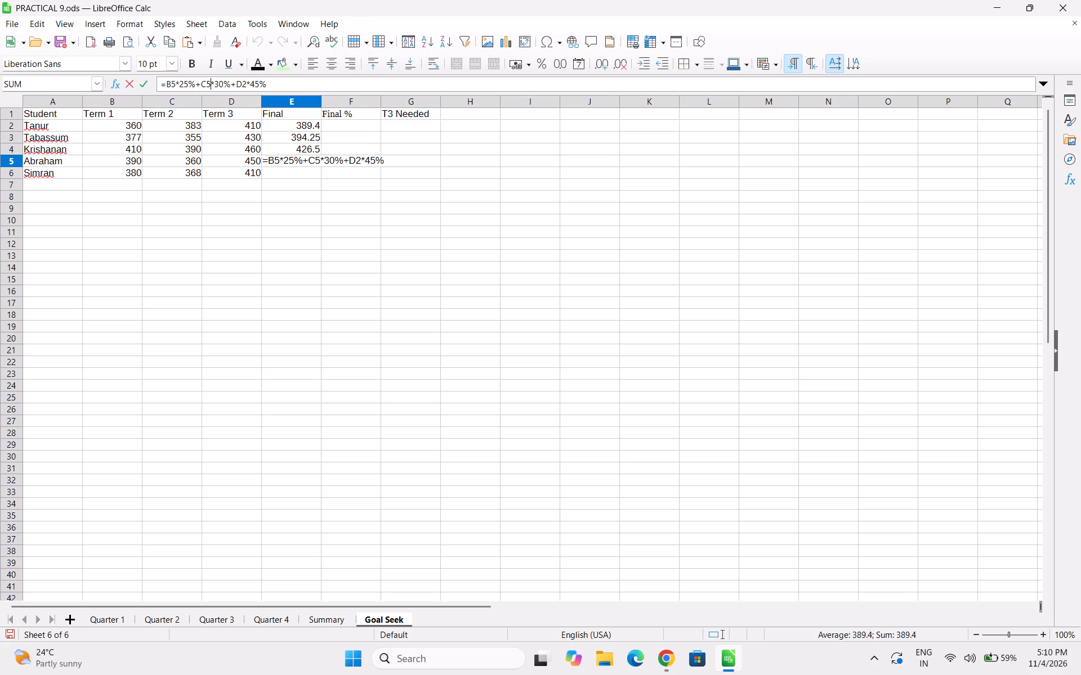
click(247, 87)
key(BackSpace)
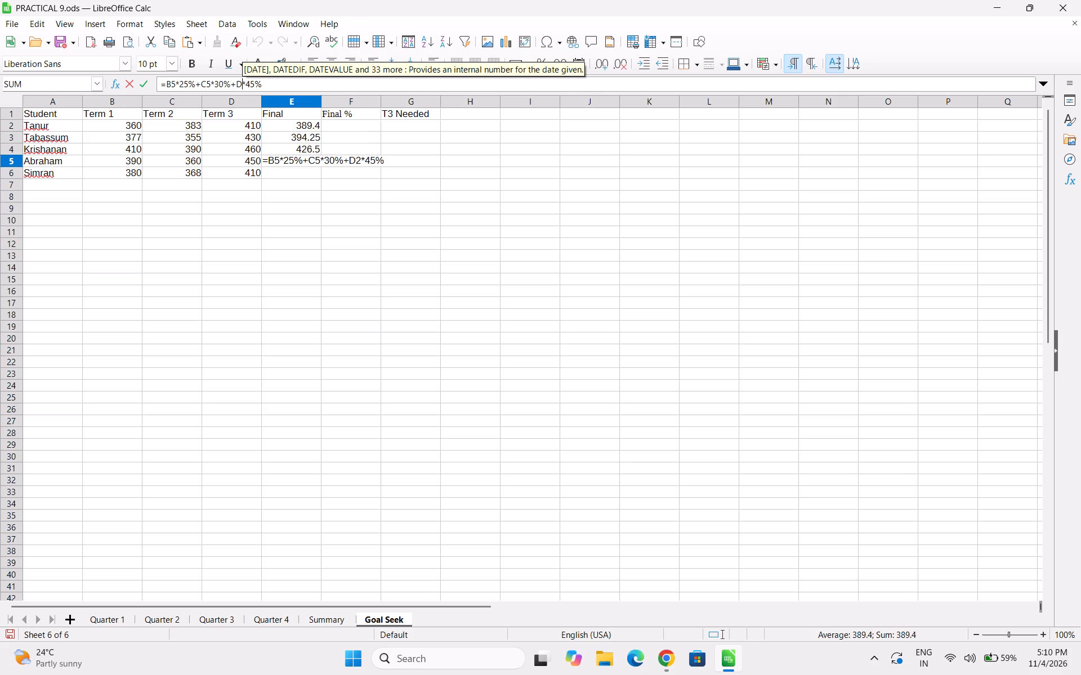
key(5)
key(Return)
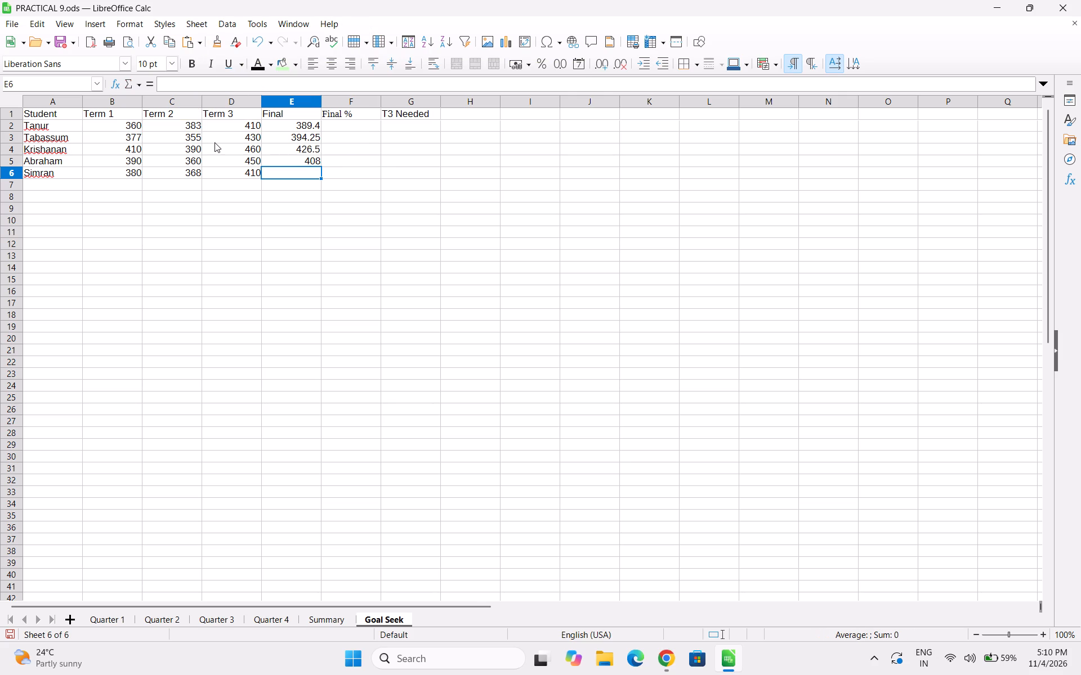
Paste the copied Final formula into E6 for Simran and adapt its references to =B6*25%+C6*30%+D6*45%.
key(ctrl+v)
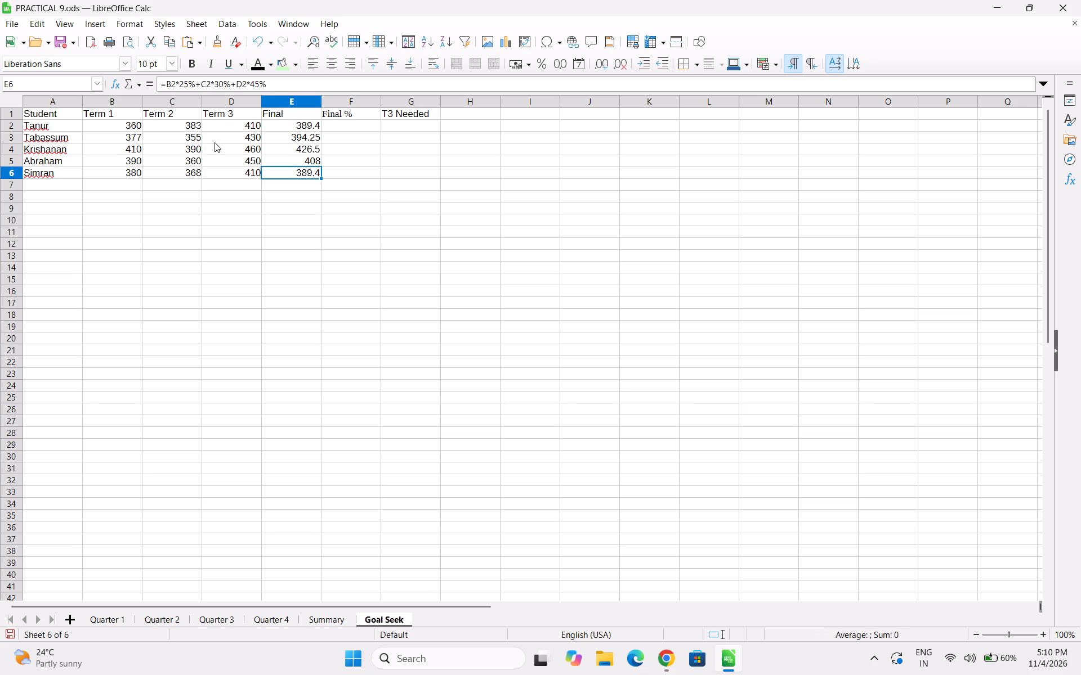
click(173, 84)
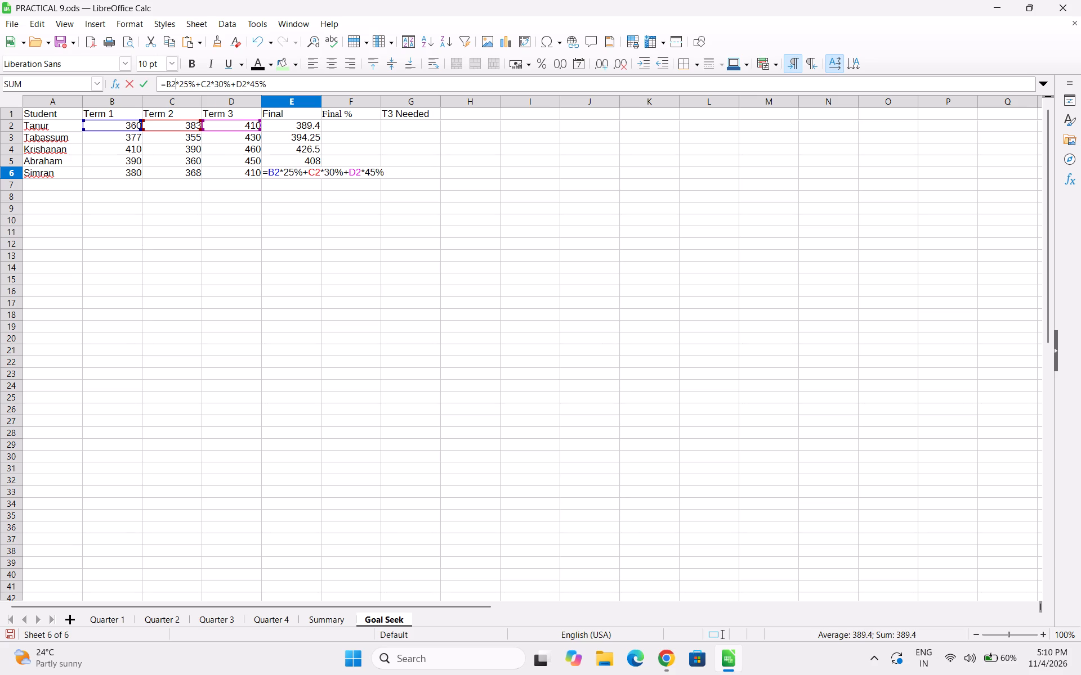
key(BackSpace)
key(6)
key(Right)
key(Right)
key(Right)
key(Right)
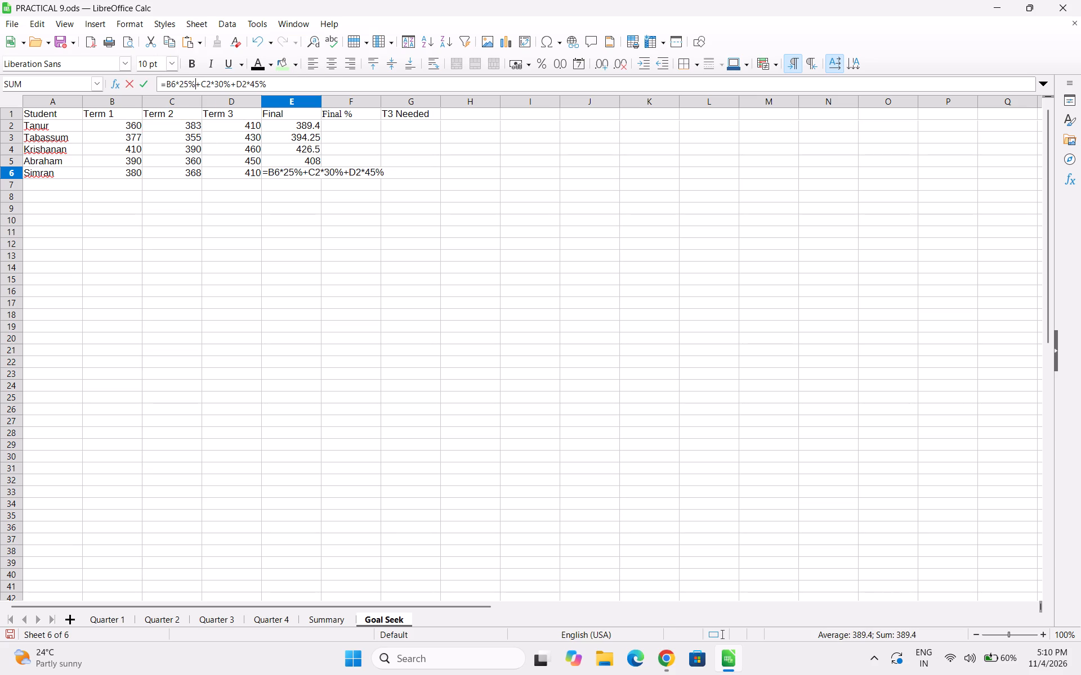
key(Right)
key(Right)
key(Right)
key(BackSpace)
key(6)
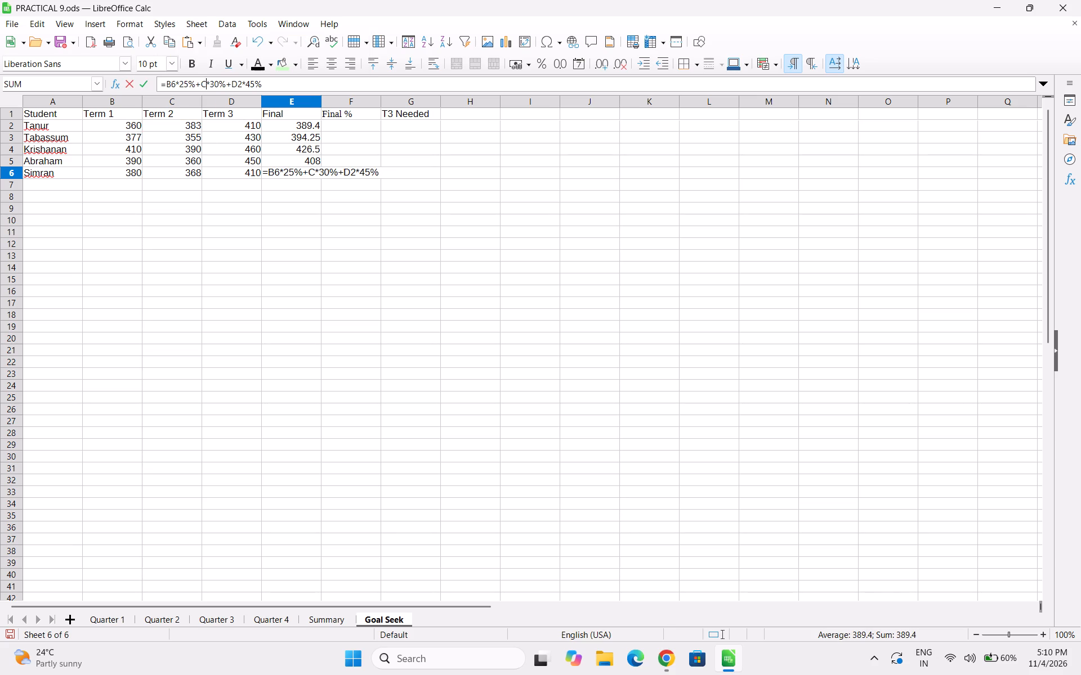
key(Right)
key(Right)
key(Right)
key(Right)
key(Right)
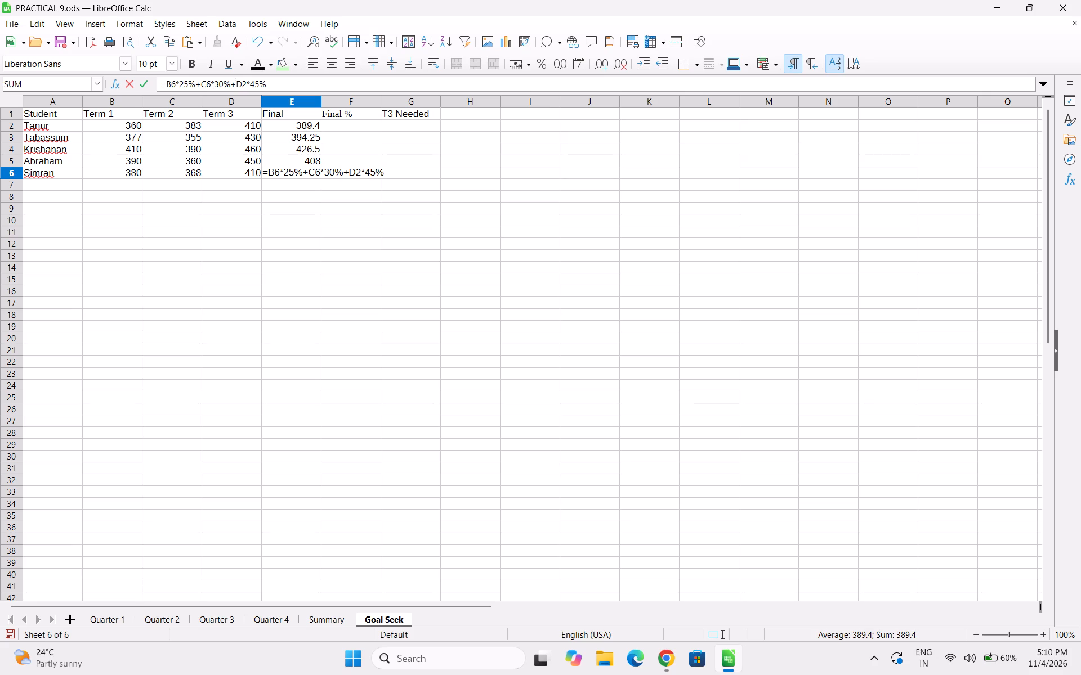
key(Right)
key(Right)
key(BackSpace)
key(6)
key(Return)
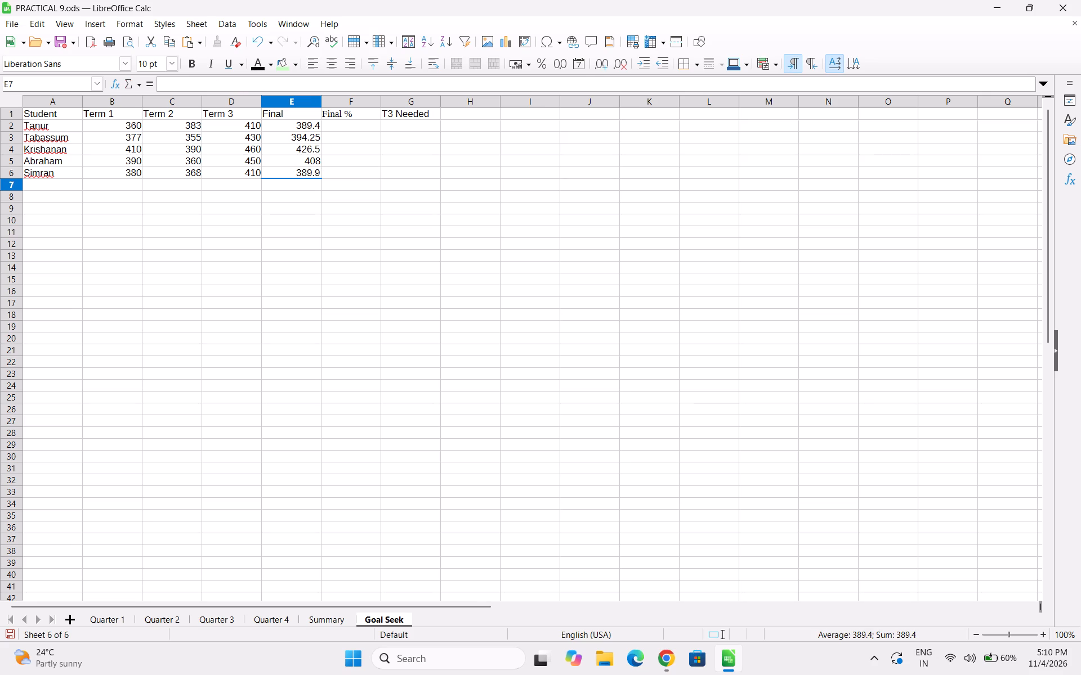
Calculate Tanur's Final % in cell F2 with the formula =E2/500*100.
click(353, 127)
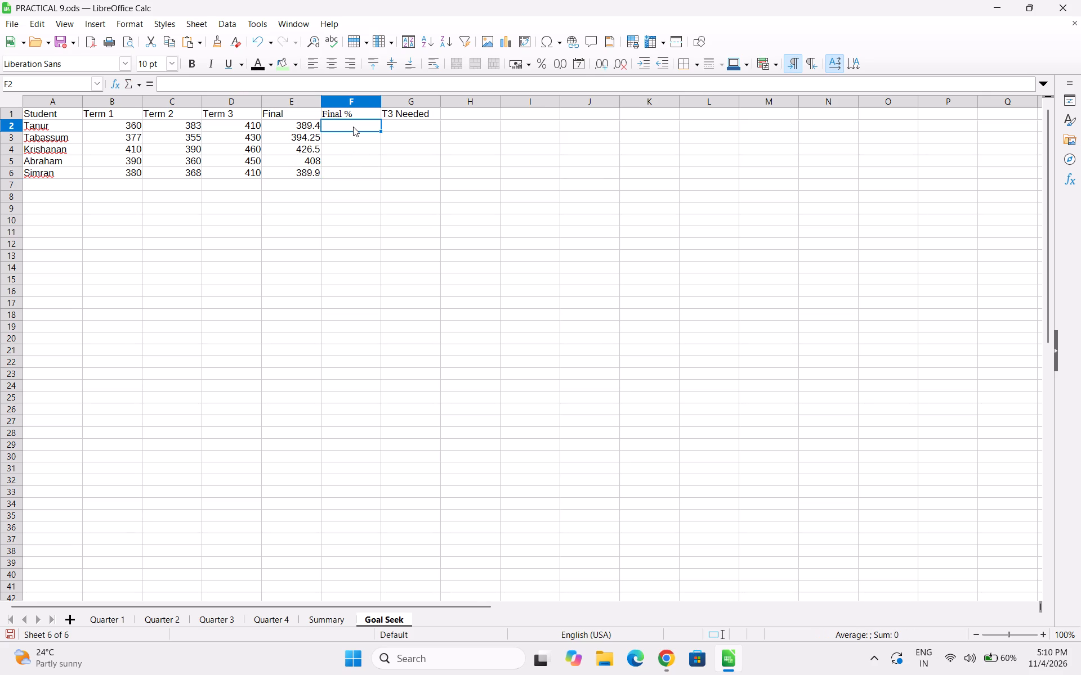
key(e)
key(BackSpace)
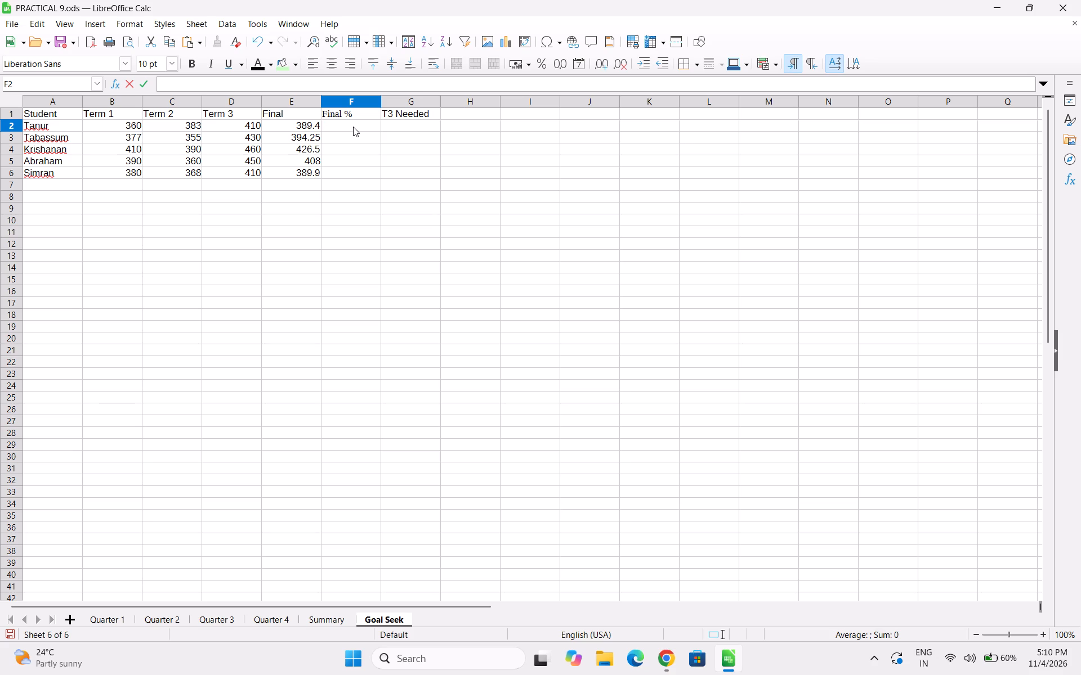
key(equal)
text(E2)
key(shift+question)
key(BackSpace)
key(slash)
text(500)
key(8)
key(BackSpace)
text(*1)
text(00)
drag(346, 127, 351, 172)
click(431, 148)
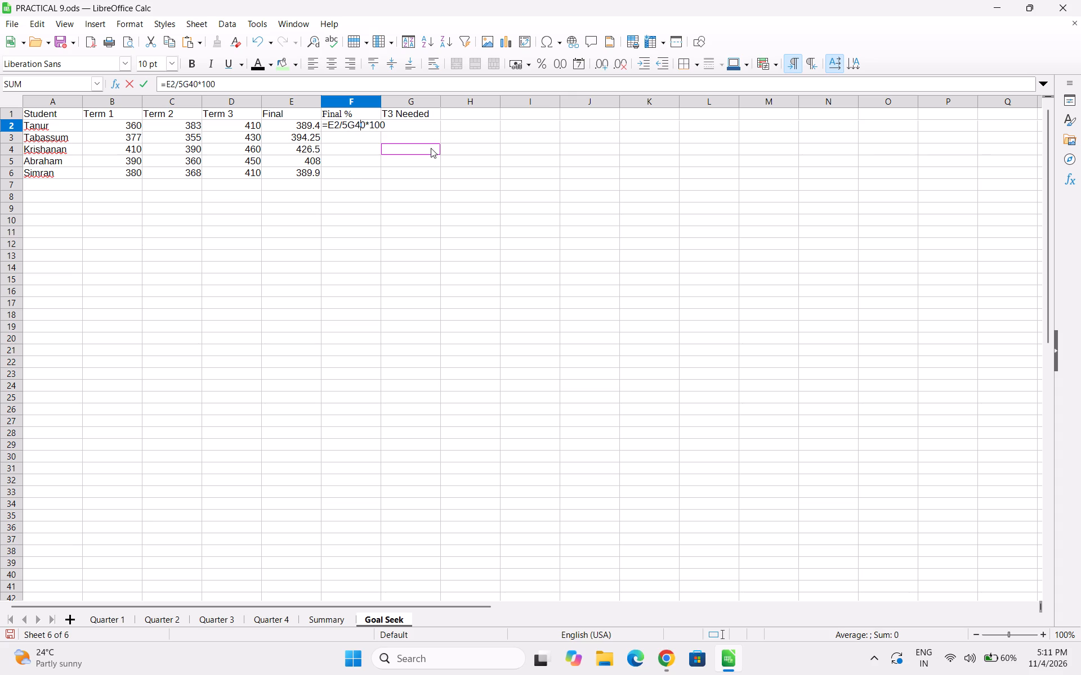
key(BackSpace)
key(BackSpace)
key(0)
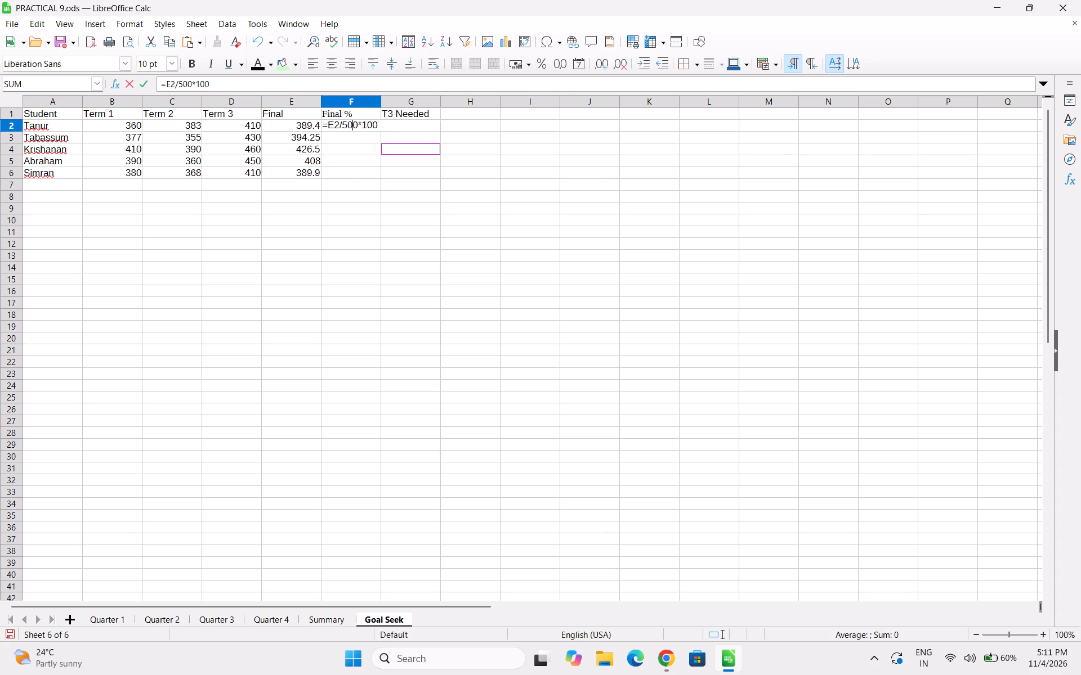
key(Return)
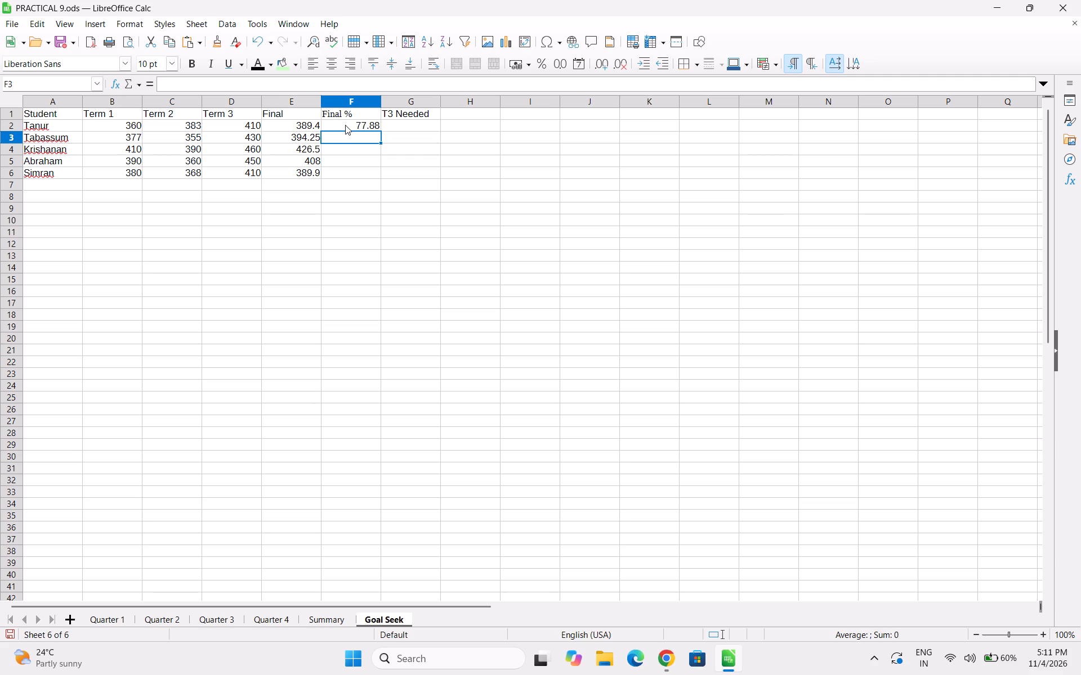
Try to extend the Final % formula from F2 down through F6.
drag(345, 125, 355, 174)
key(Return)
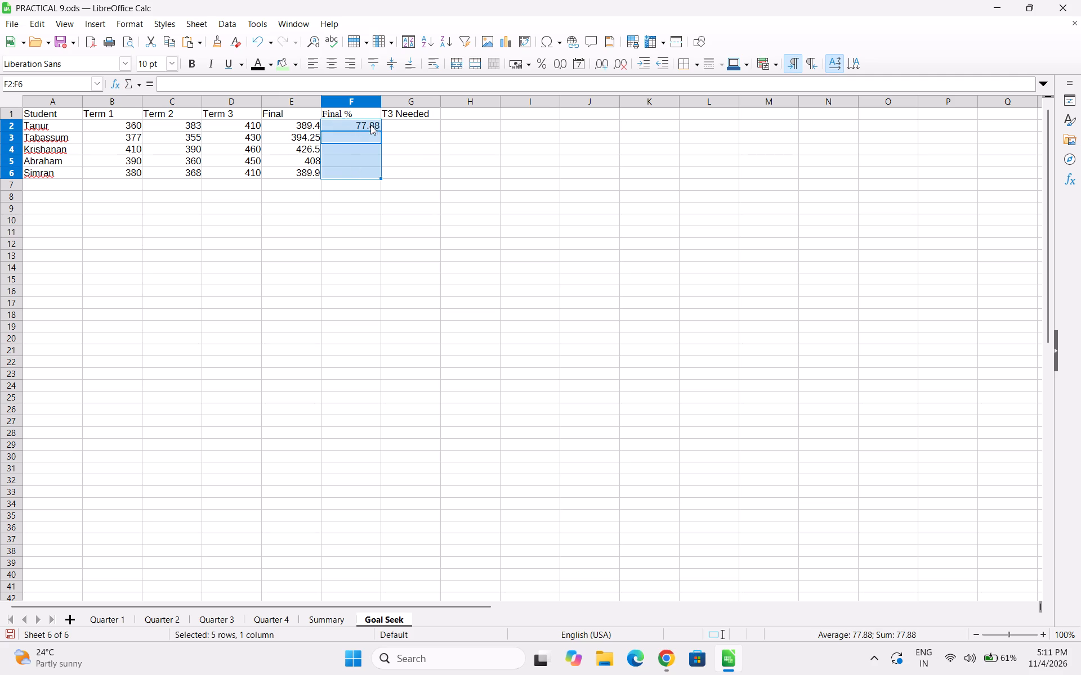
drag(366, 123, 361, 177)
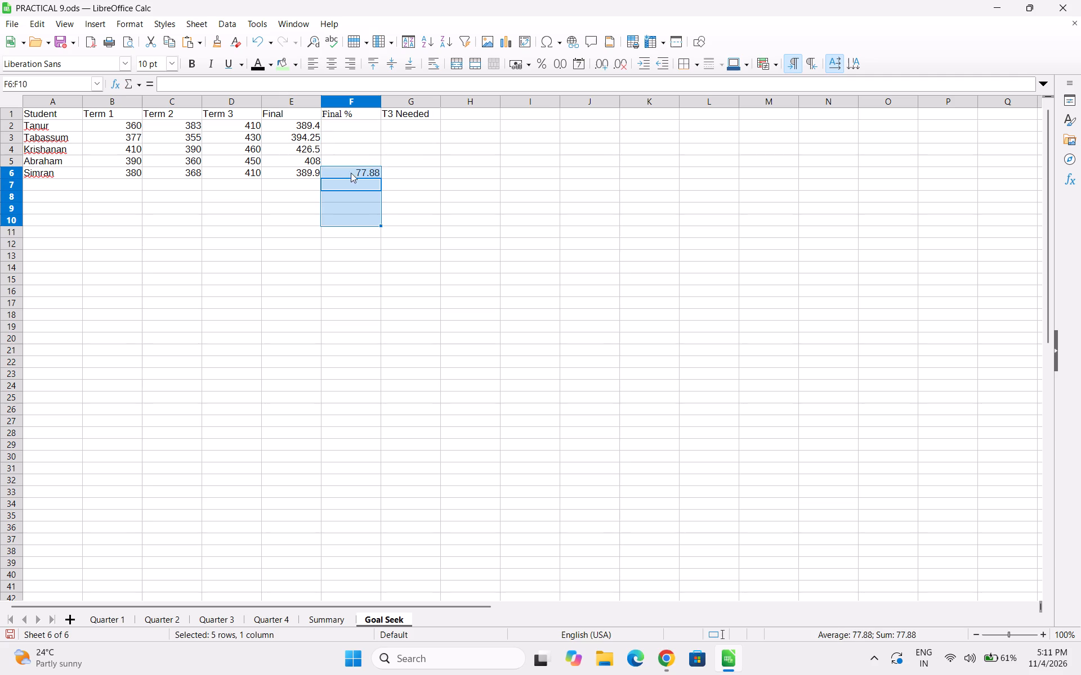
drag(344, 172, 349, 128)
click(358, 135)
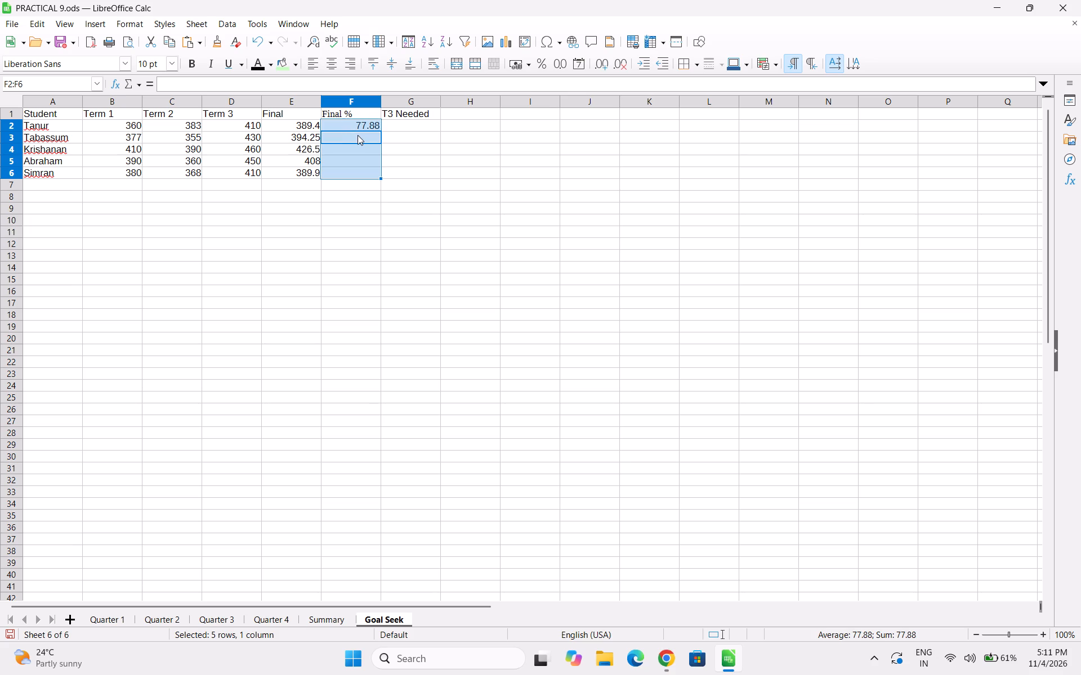
Copy the expression E2/500*100 from Tanur's Final % formula in F2, keeping that cell's formula as it is.
double_click(363, 127)
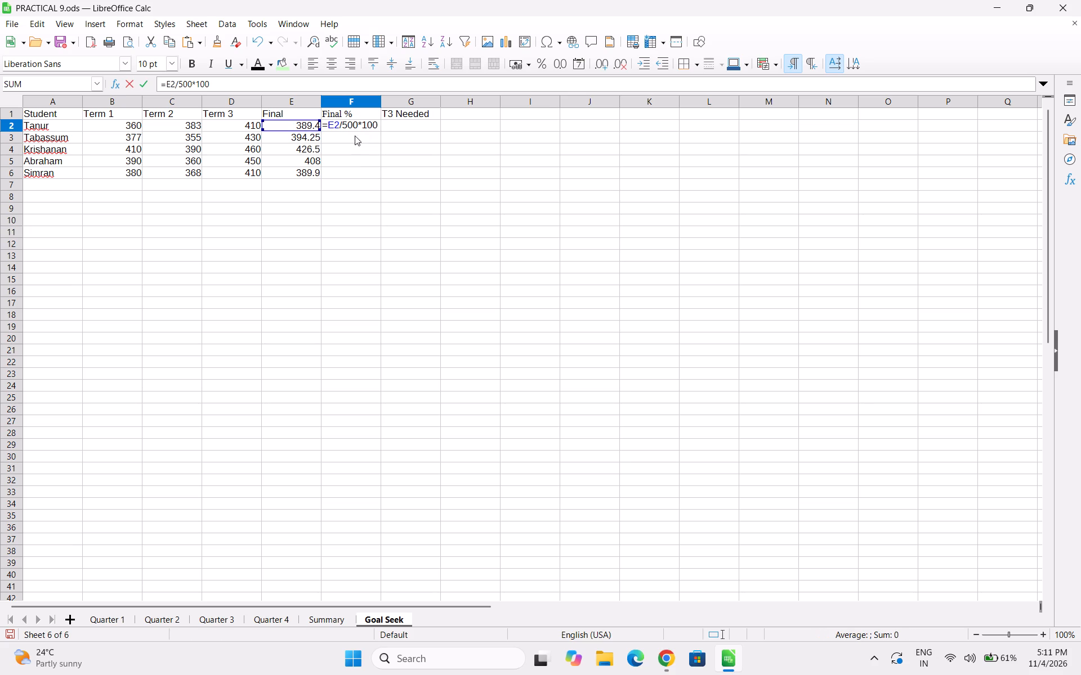
drag(327, 124, 385, 126)
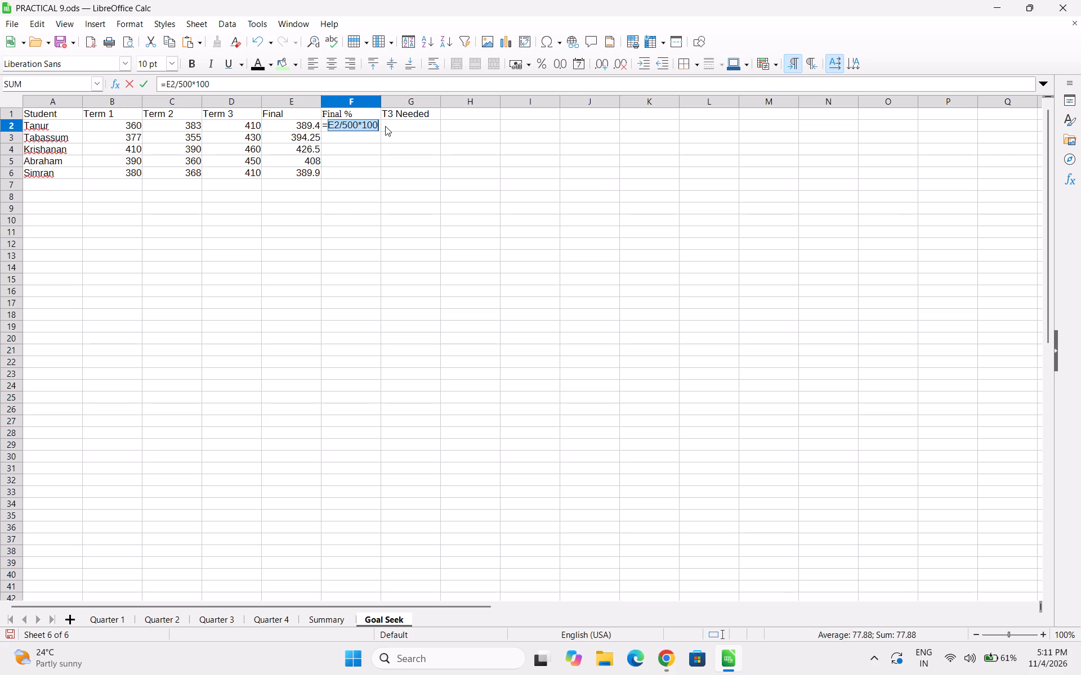
key(ctrl+c)
click(354, 134)
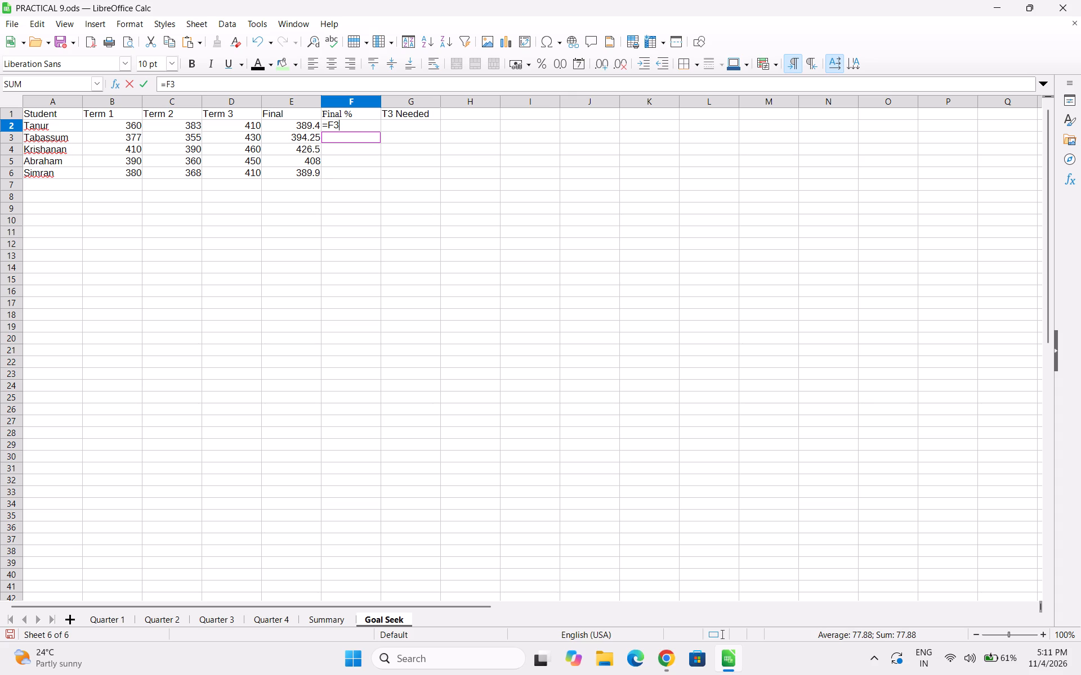
click(260, 47)
click(260, 47)
key(Return)
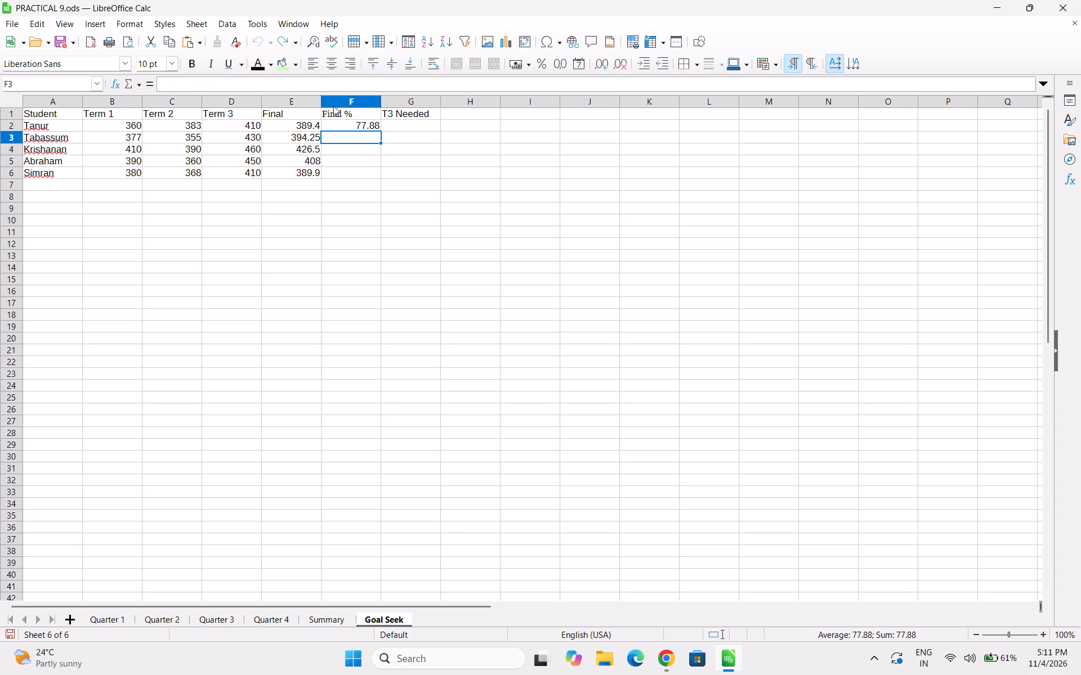
Paste the copied Final % expression into F3 for Tabassum and change its cell reference to E3.
click(351, 136)
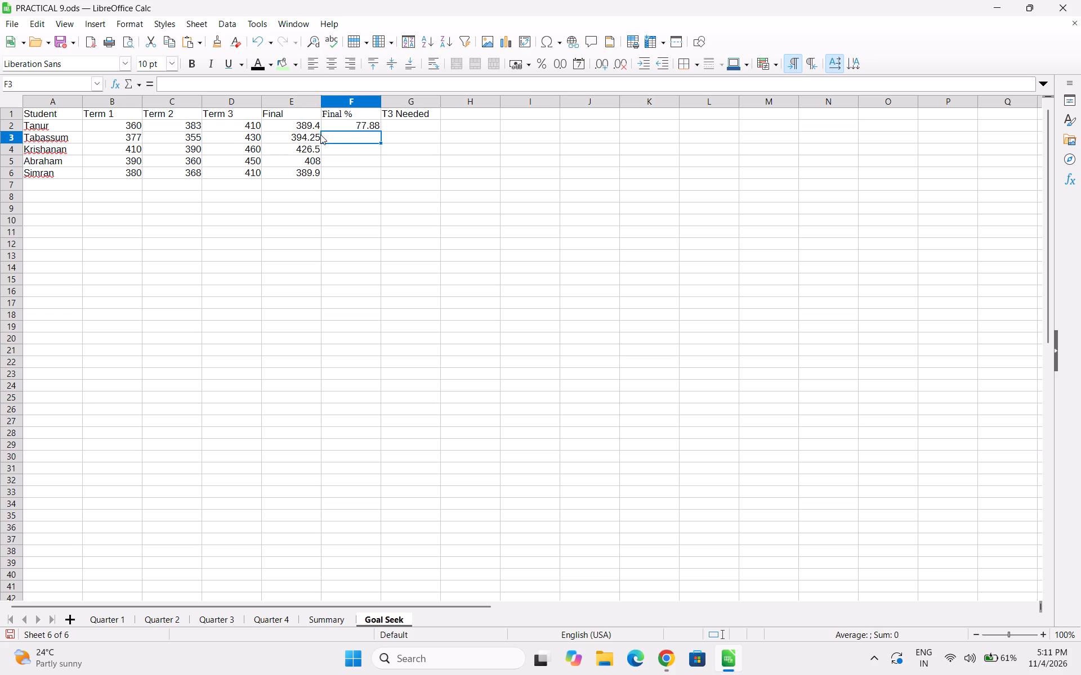
key(ctrl+v)
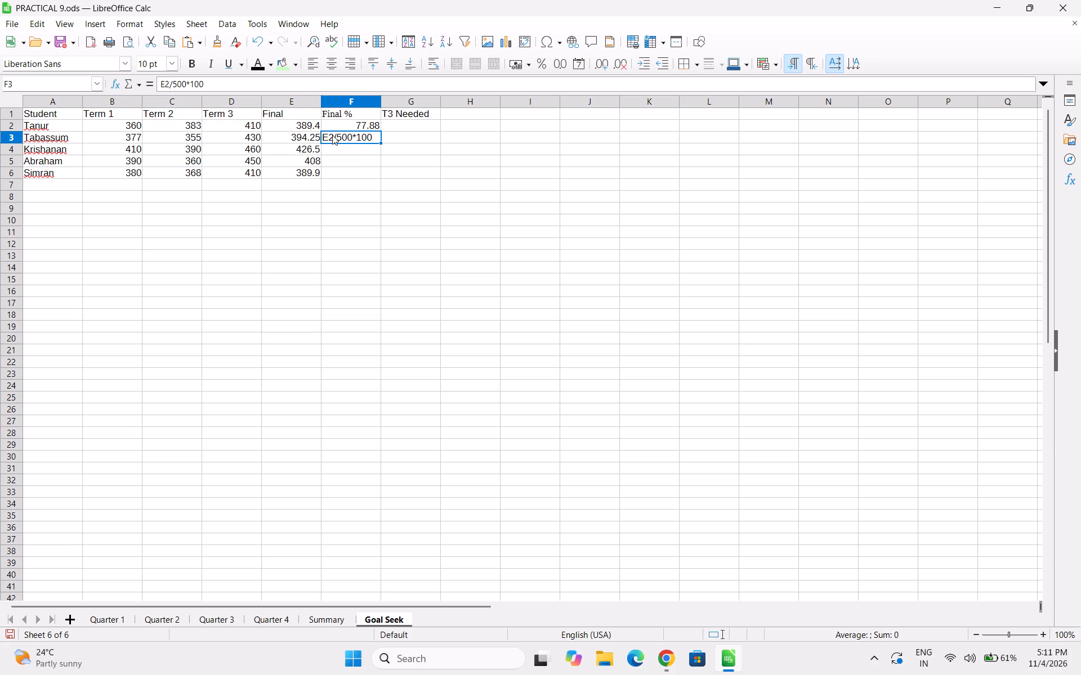
click(332, 135)
triple_click(341, 137)
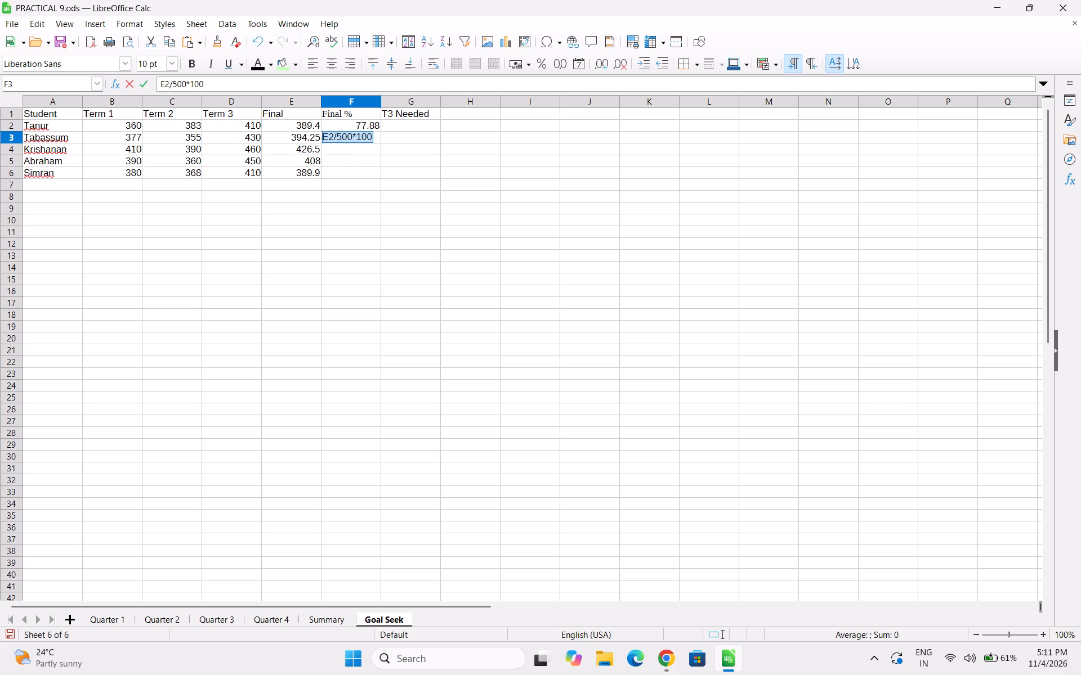
click(333, 136)
key(BackSpace)
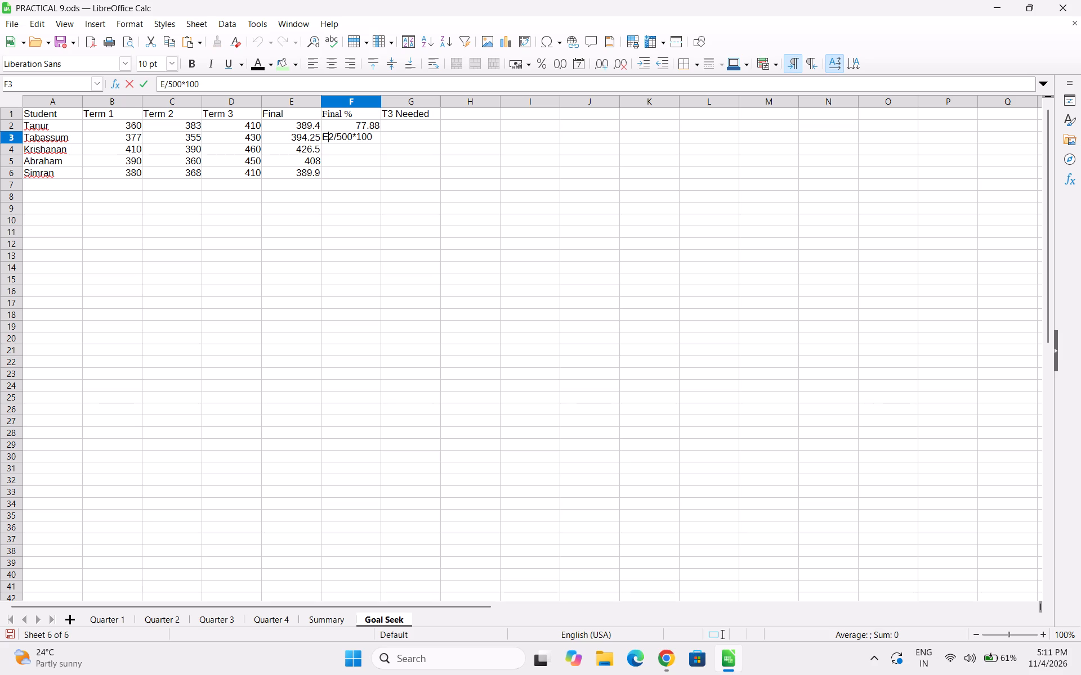
key(3)
key(Return)
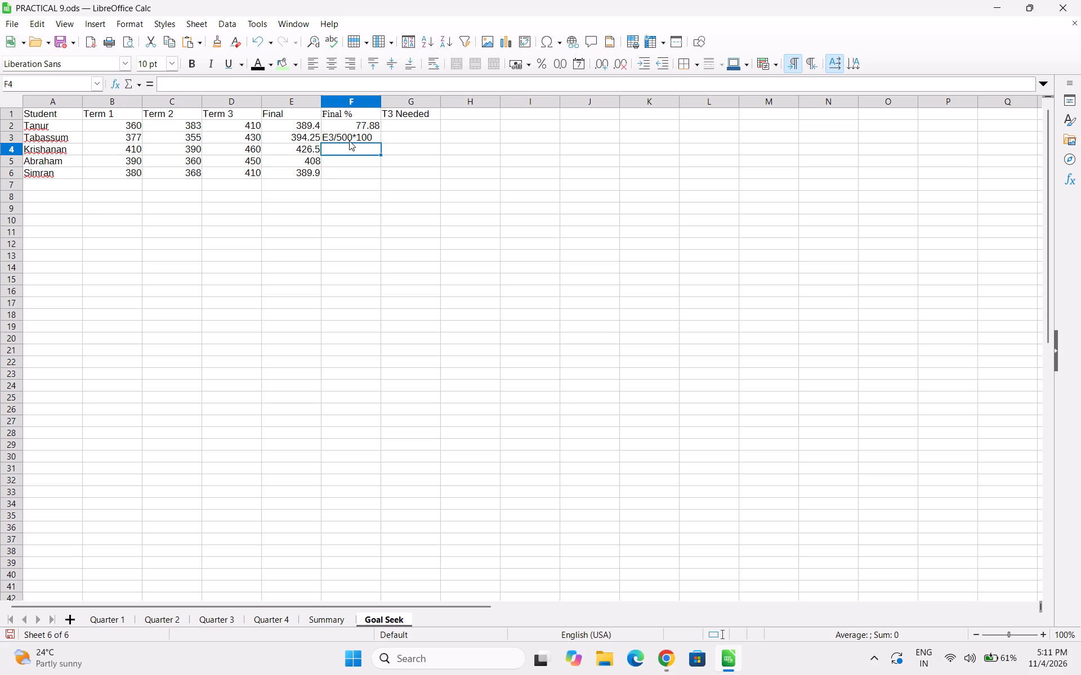
Add the leading equals sign to Tabassum's F3 entry so it is the formula =E3/500*100.
click(336, 136)
double_click(323, 137)
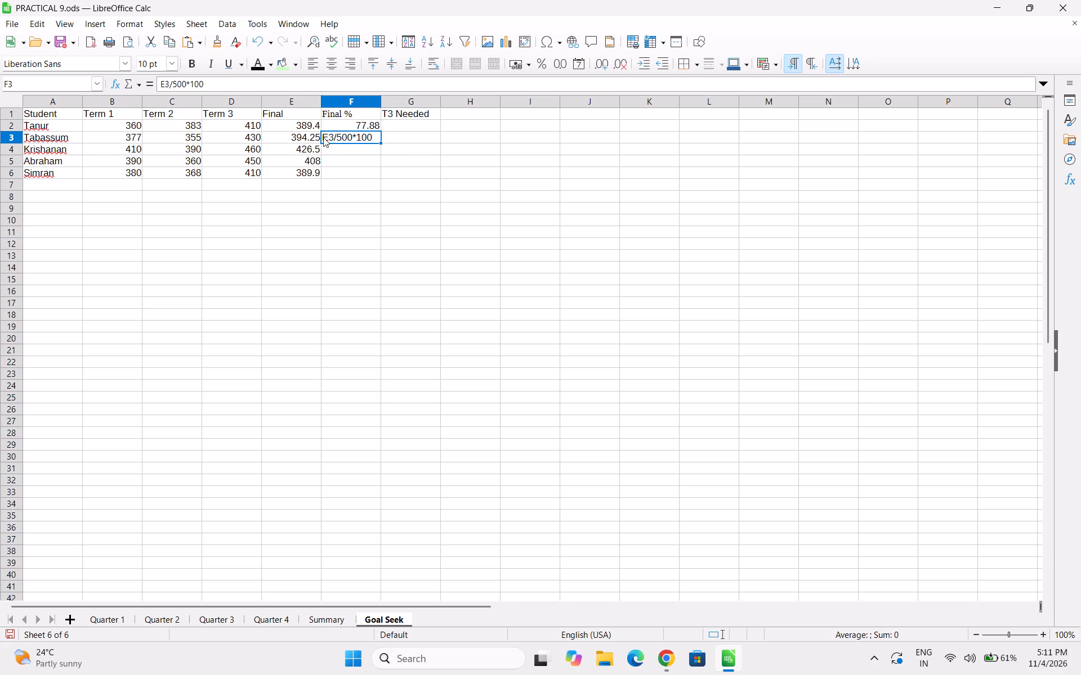
click(162, 86)
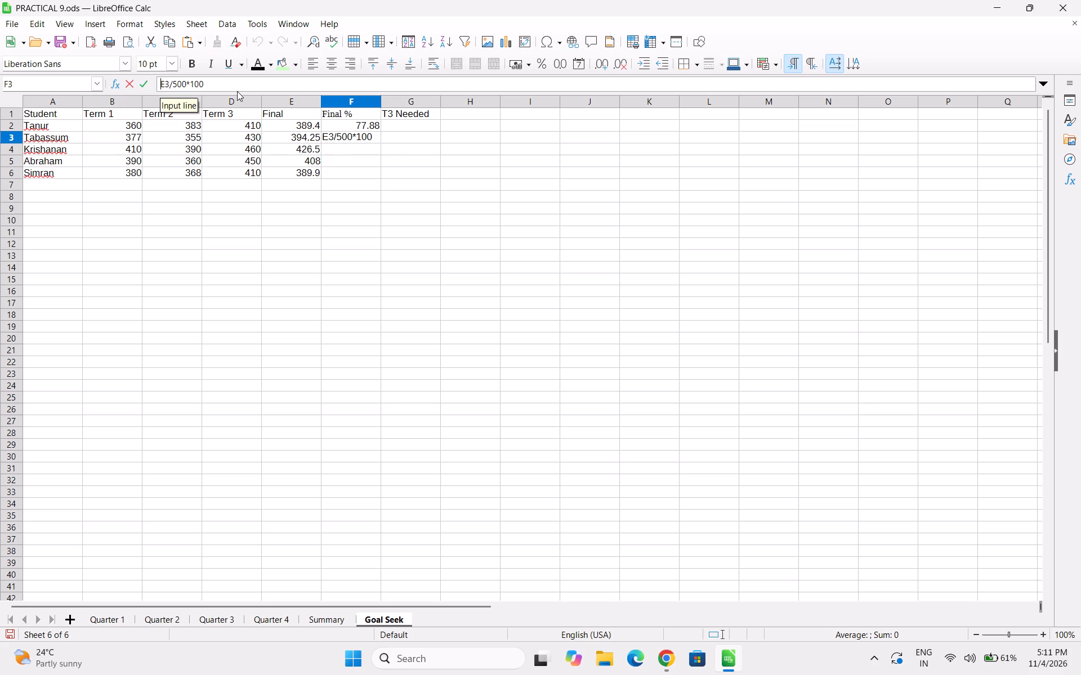
key(shift+plus)
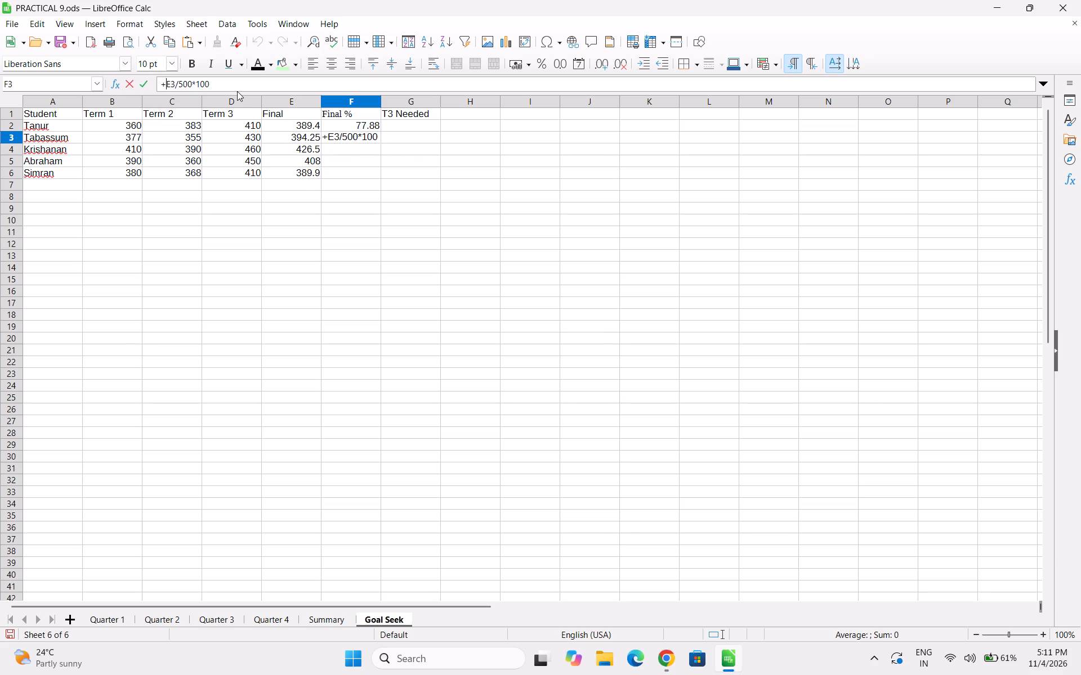
key(plus)
key(BackSpace)
key(BackSpace)
key(equal)
key(Return)
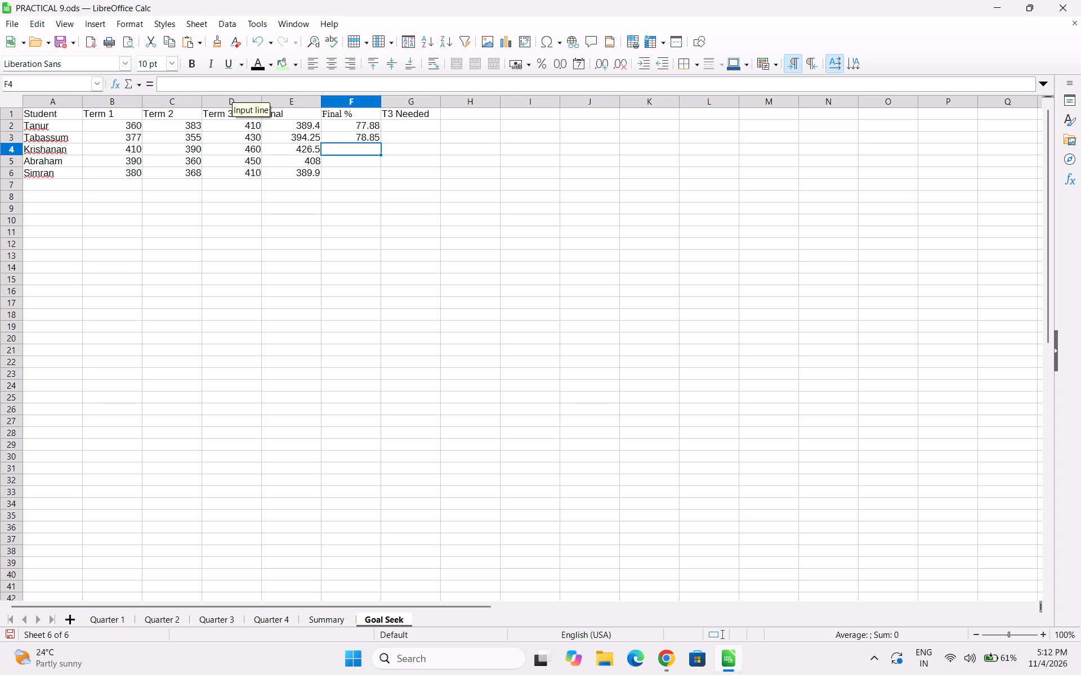
Calculate Krishanan's Final % in F4 by pasting the copied expression and adapting it to =E4/500*100.
key(equal)
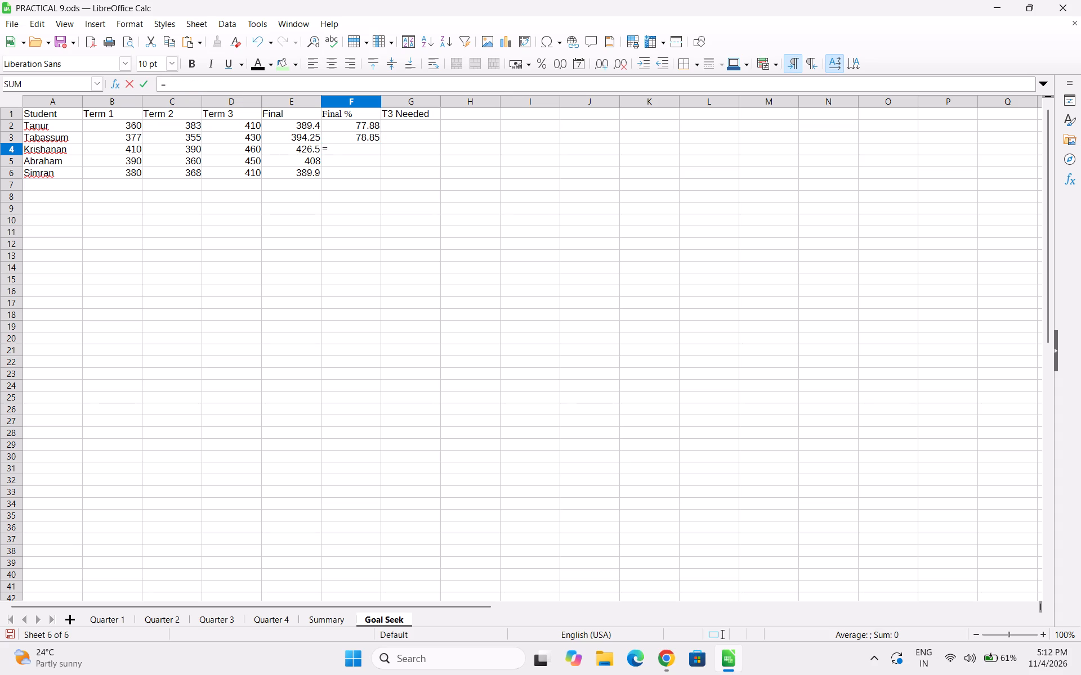
key(ctrl+v)
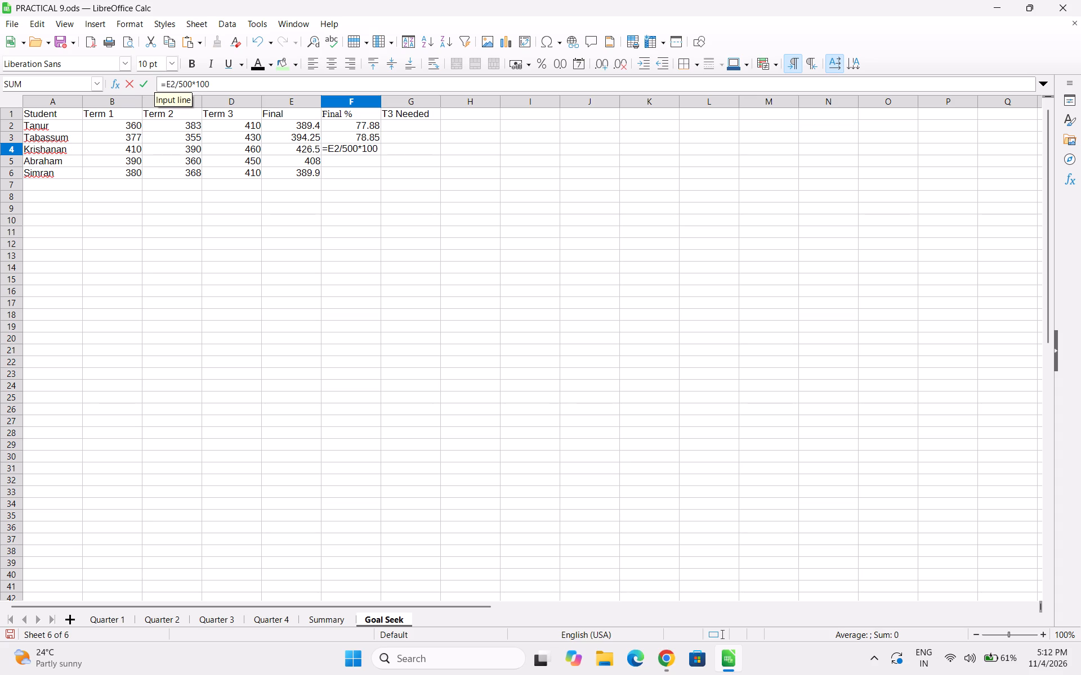
click(173, 83)
key(BackSpace)
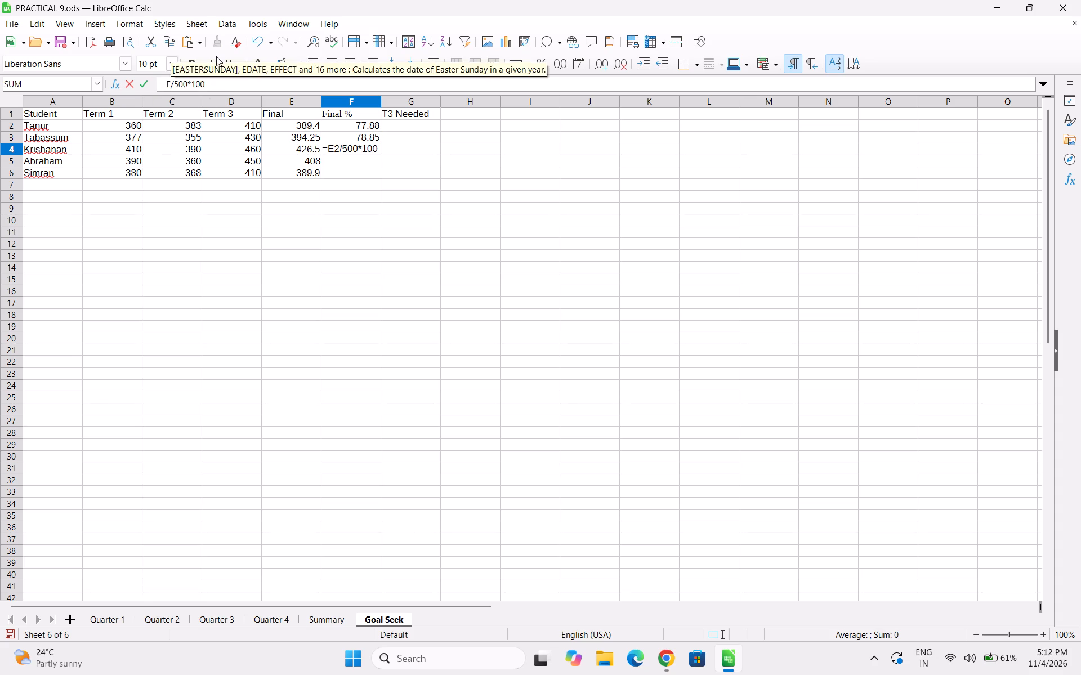
key(4)
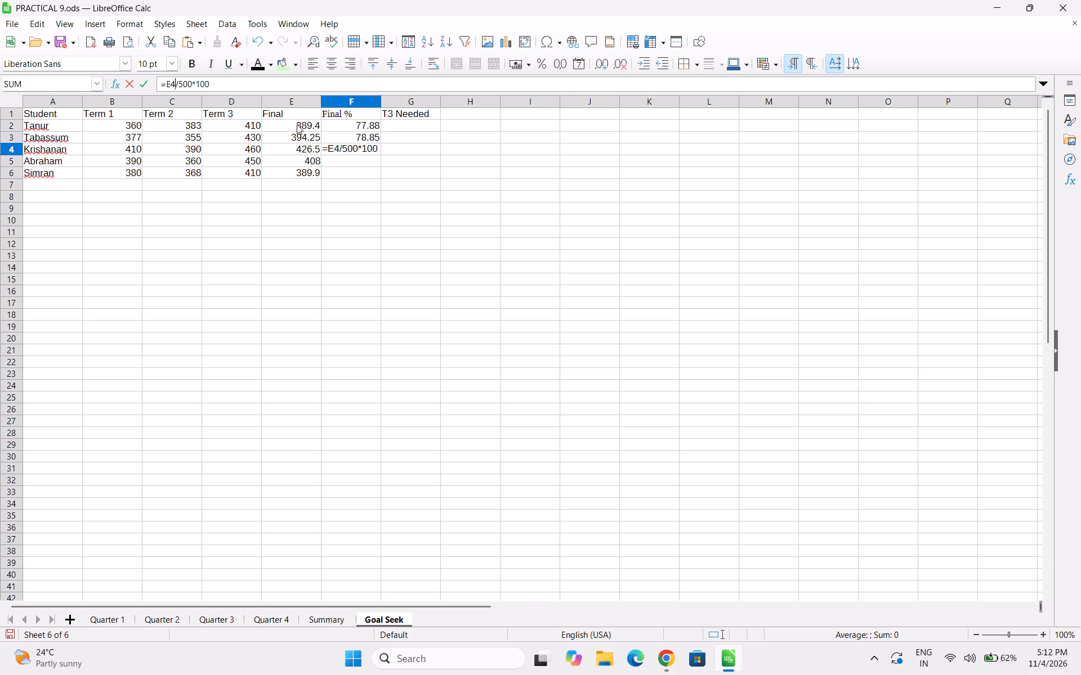
key(Return)
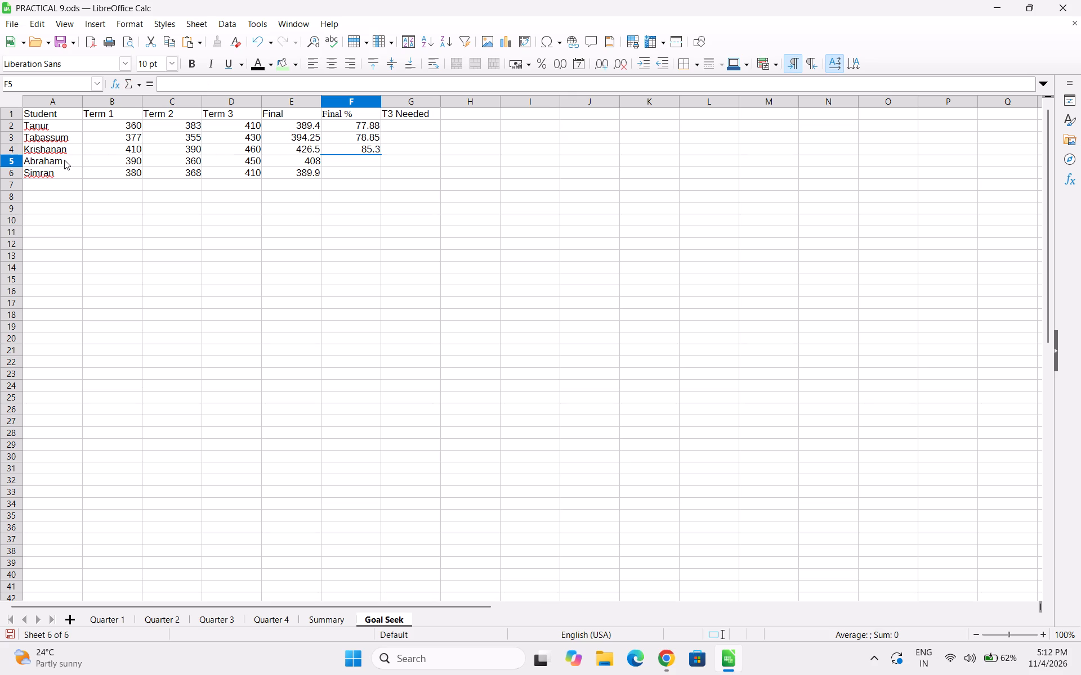
Calculate Abraham's Final % in F5 by pasting the copied expression and adapting it to =E5/500*100.
click(178, 85)
key(equal)
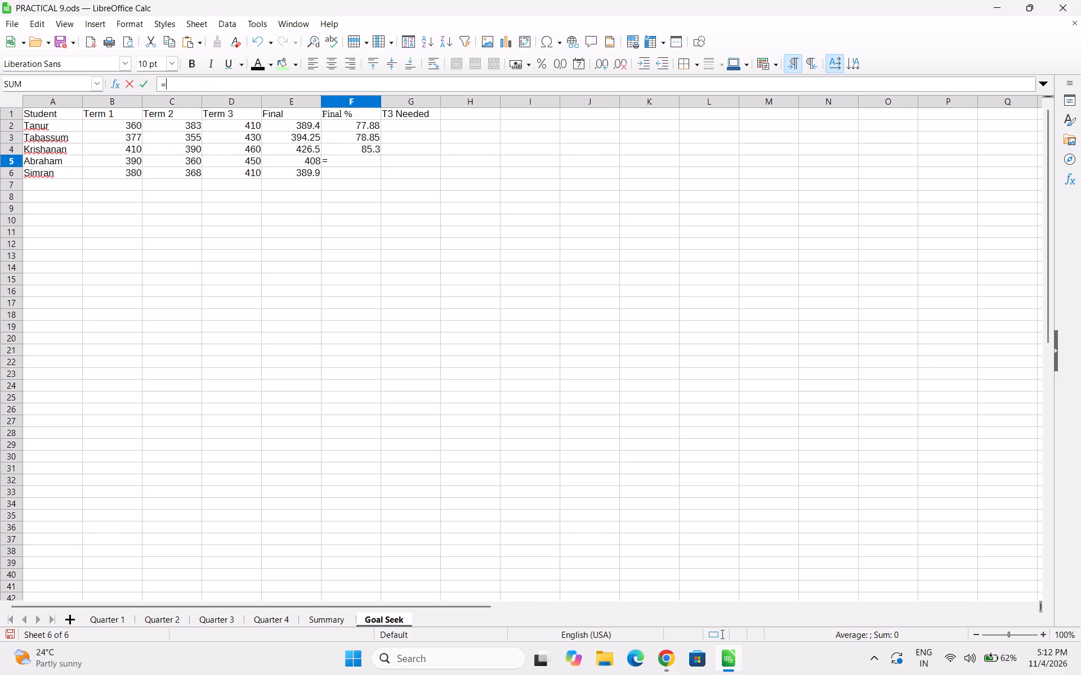
key(shift+v)
key(BackSpace)
key(ctrl+v)
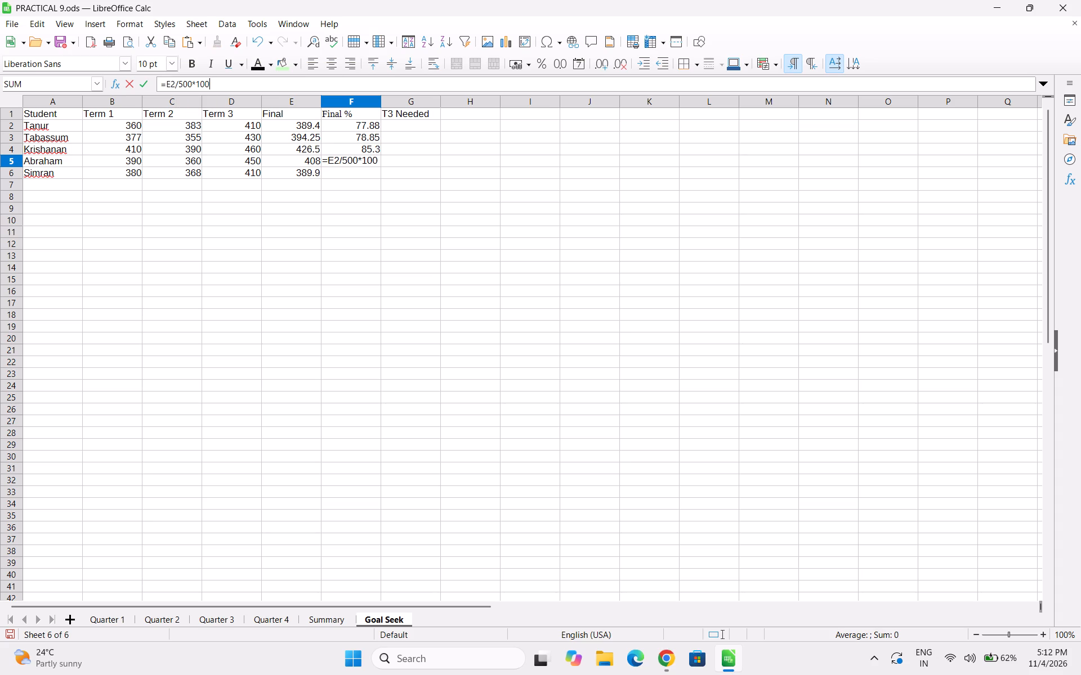
click(173, 82)
key(BackSpace)
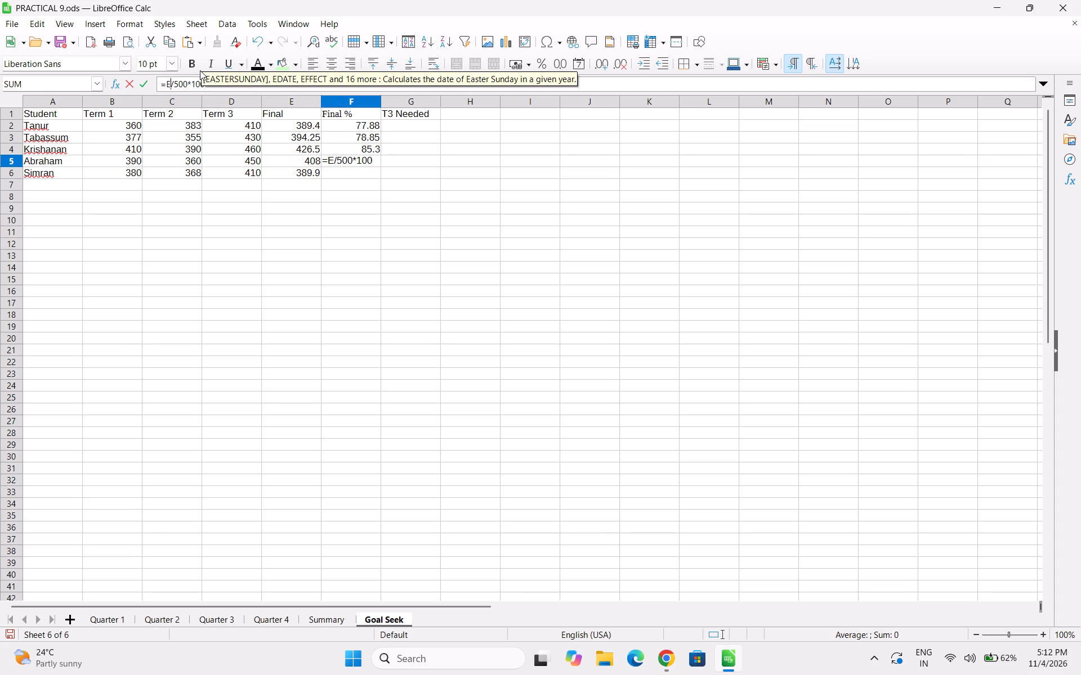
key(5)
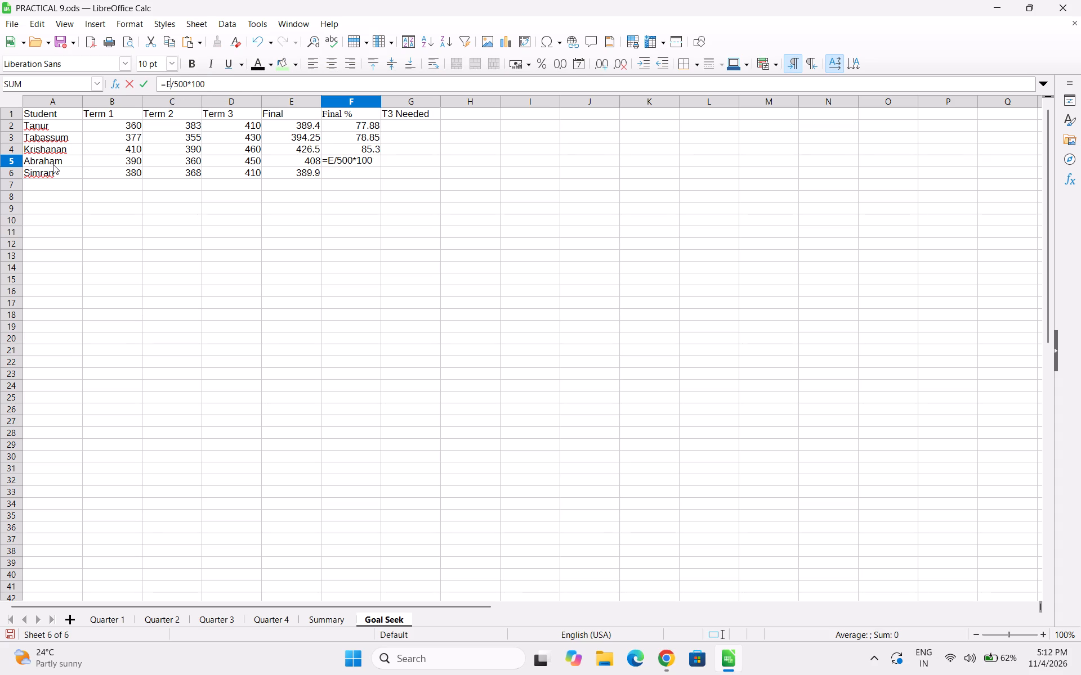
key(Return)
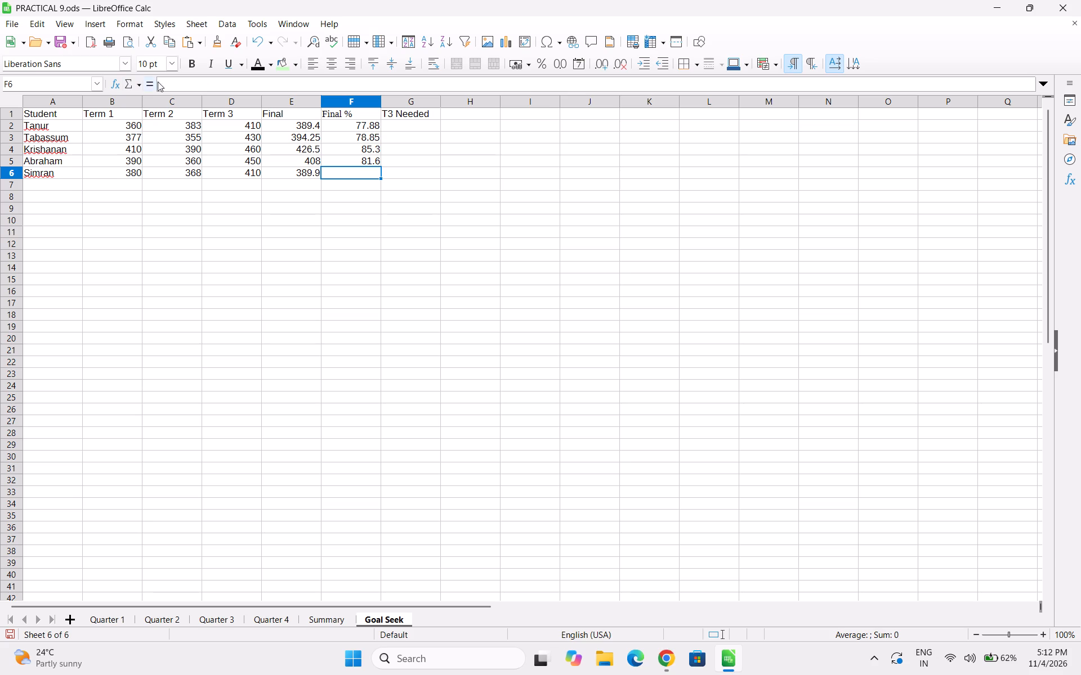
Calculate Simran's Final % in F6 by pasting the copied expression and adapting it to =E6/500*100.
click(171, 82)
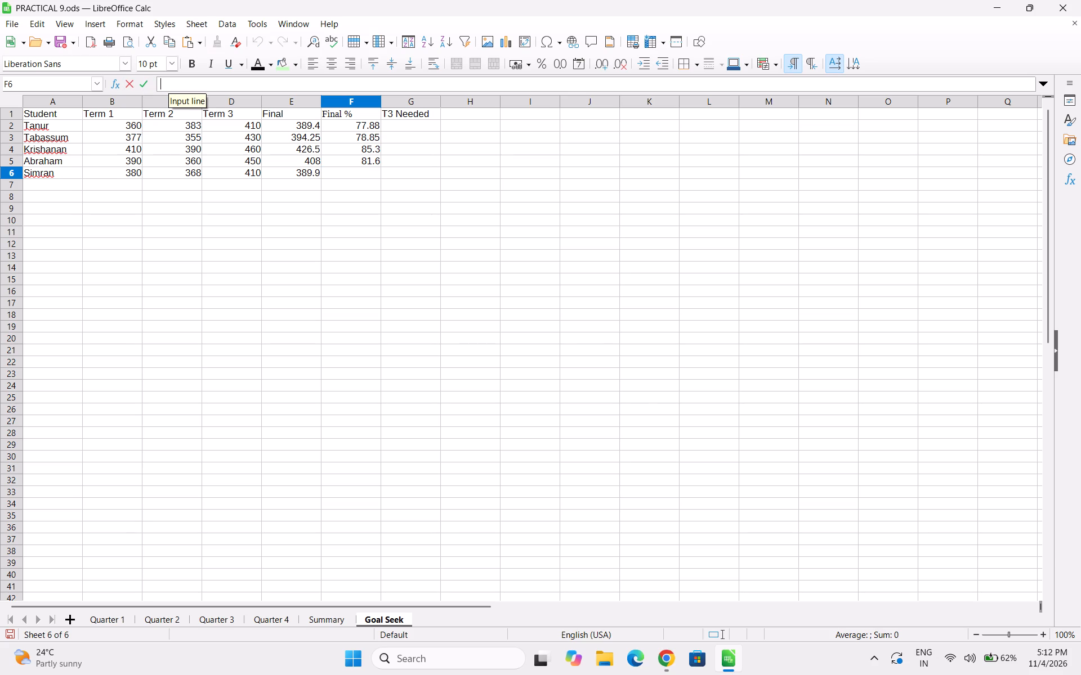
key(ctrl+v)
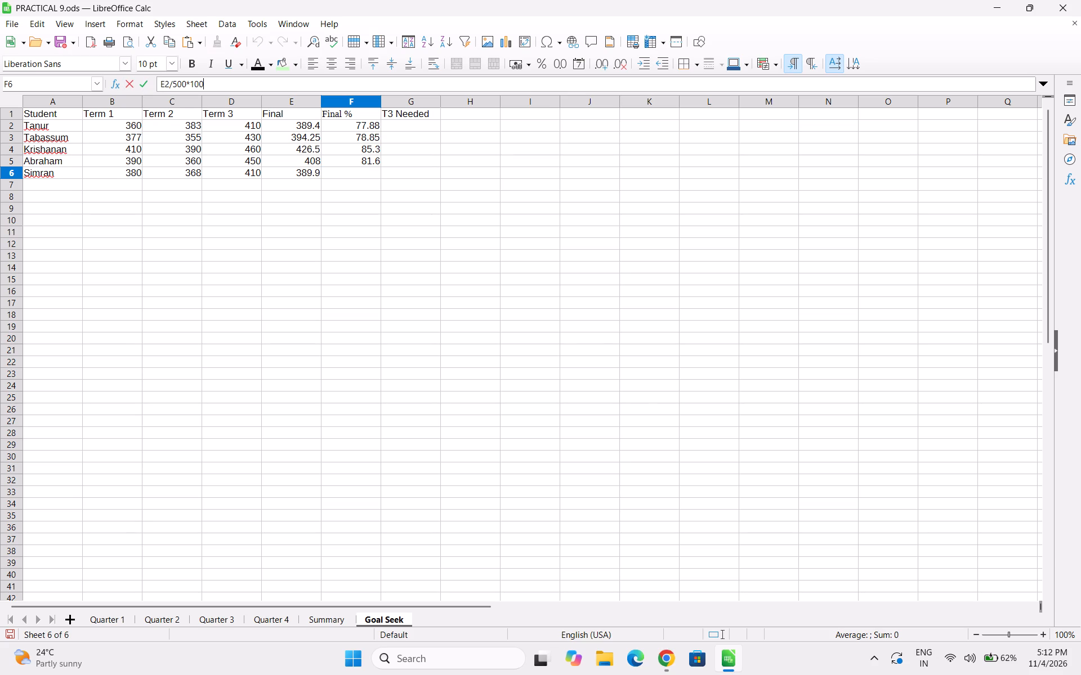
click(169, 84)
key(BackSpace)
key(6)
key(Left)
key(Left)
key(equal)
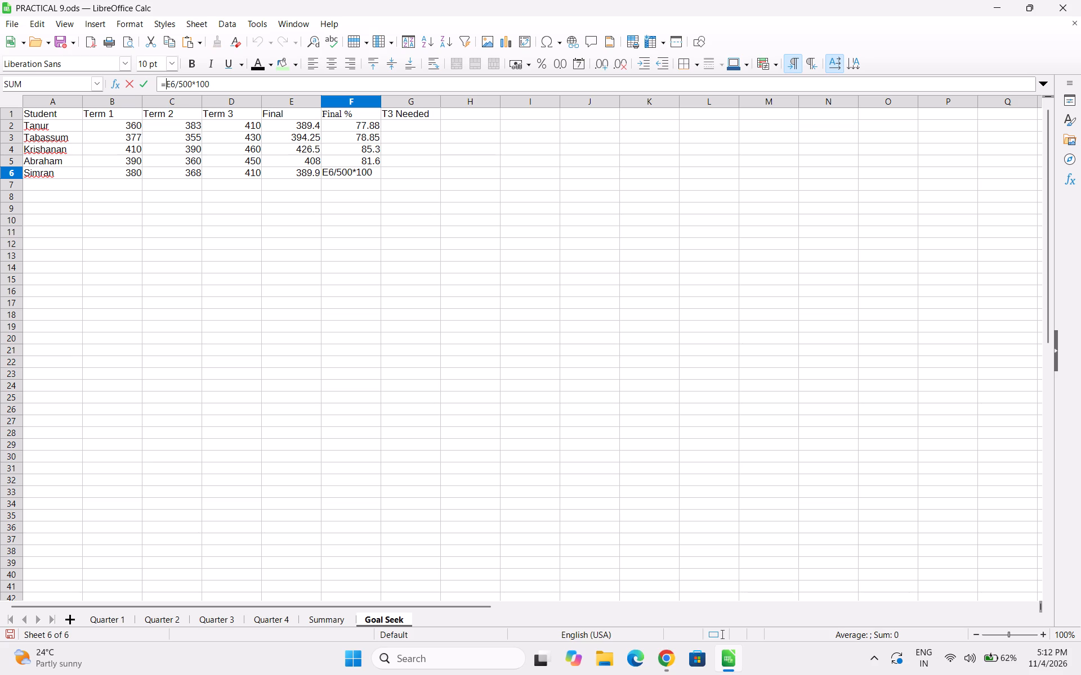
key(Return)
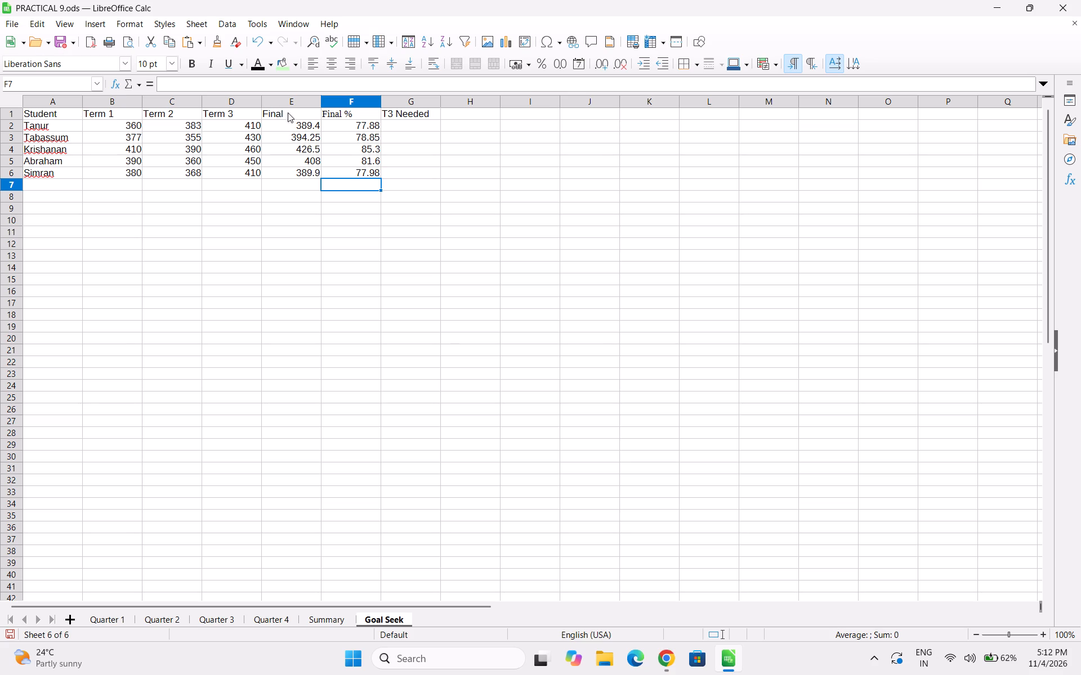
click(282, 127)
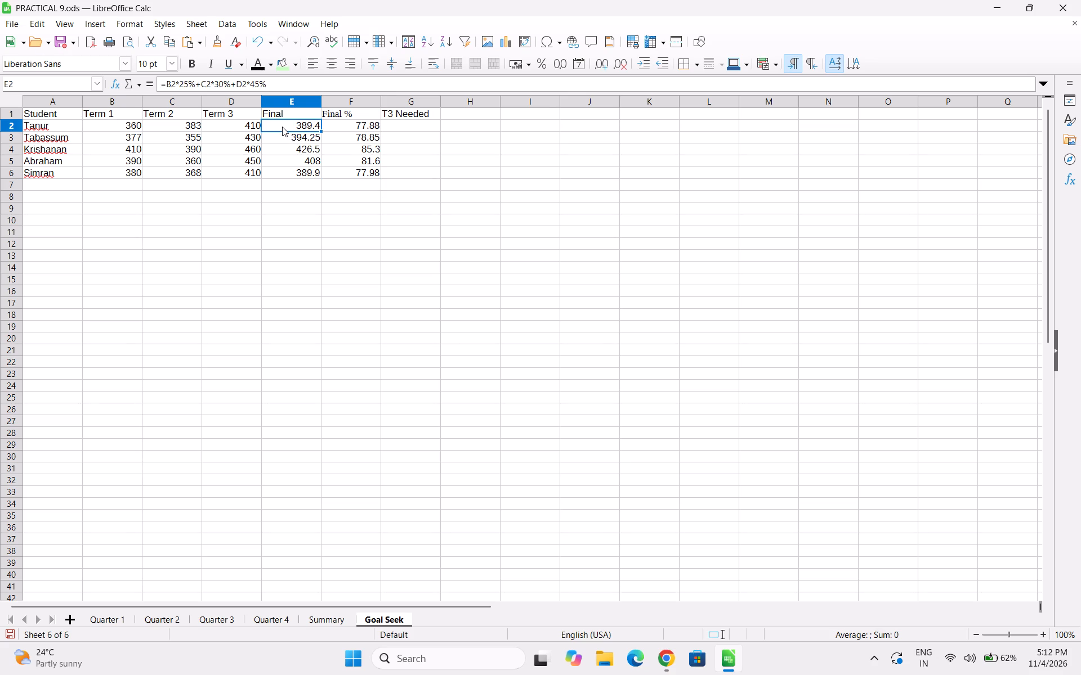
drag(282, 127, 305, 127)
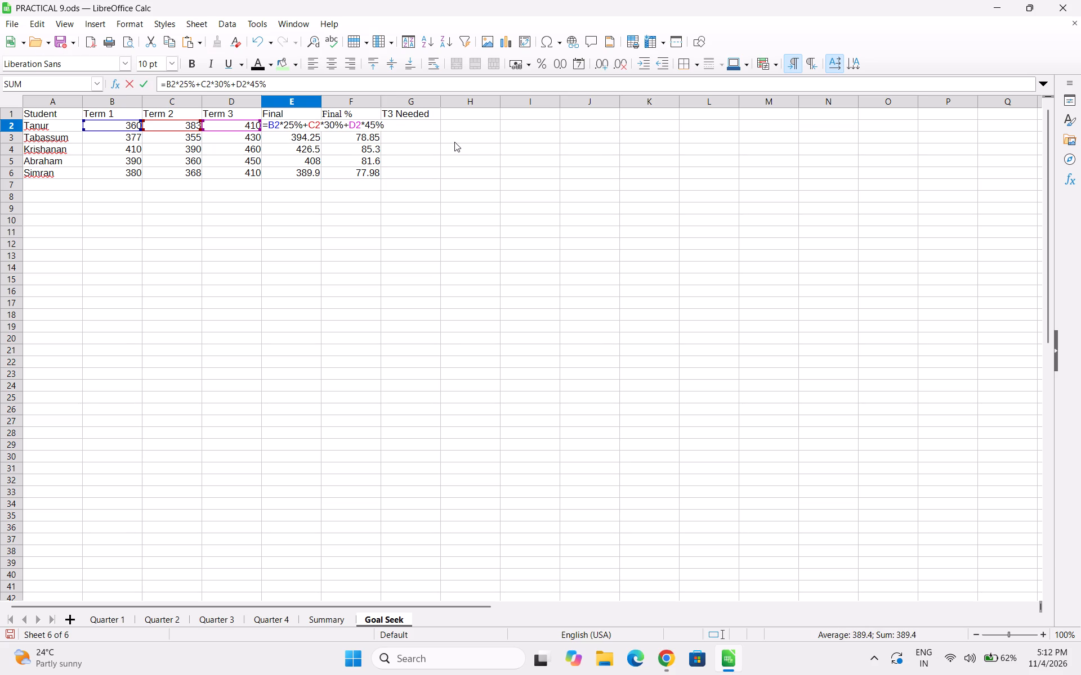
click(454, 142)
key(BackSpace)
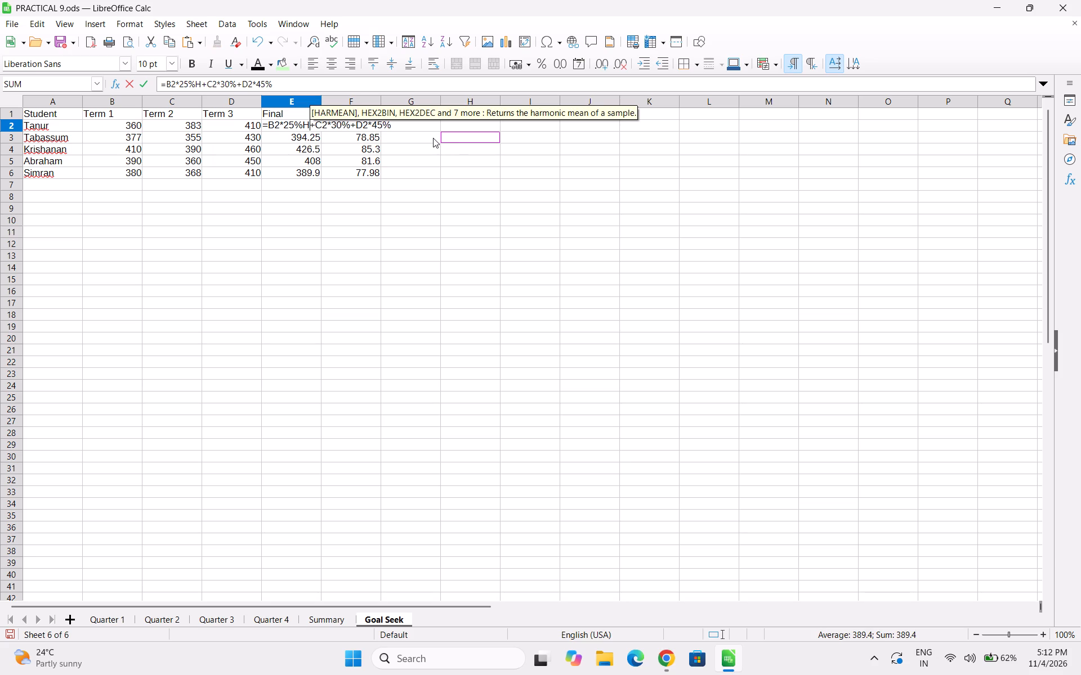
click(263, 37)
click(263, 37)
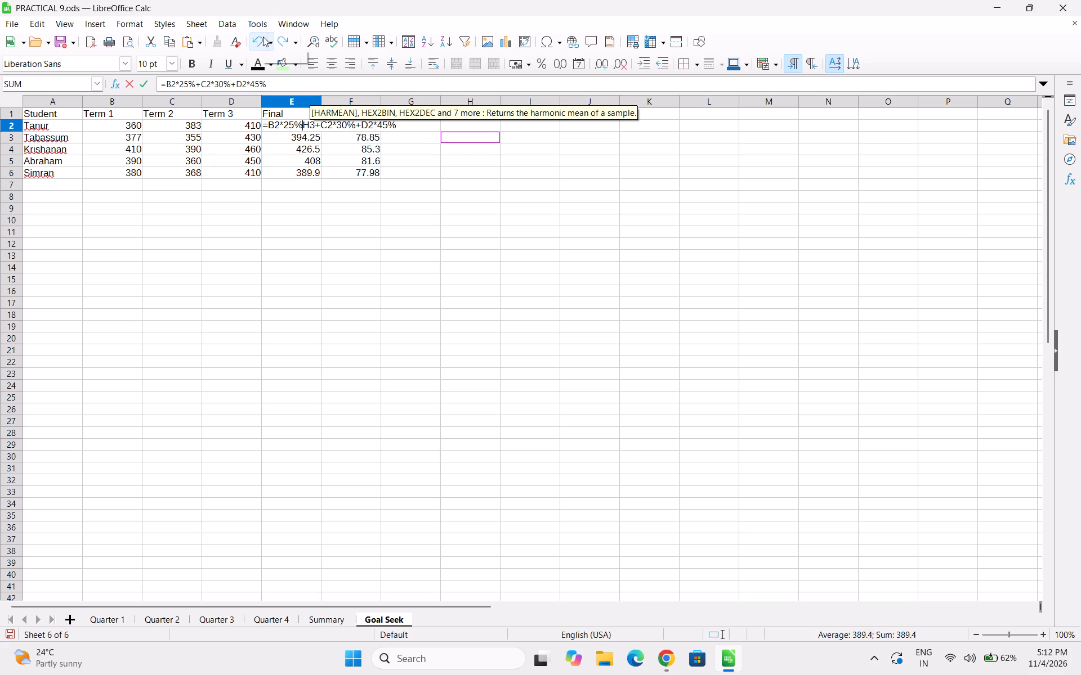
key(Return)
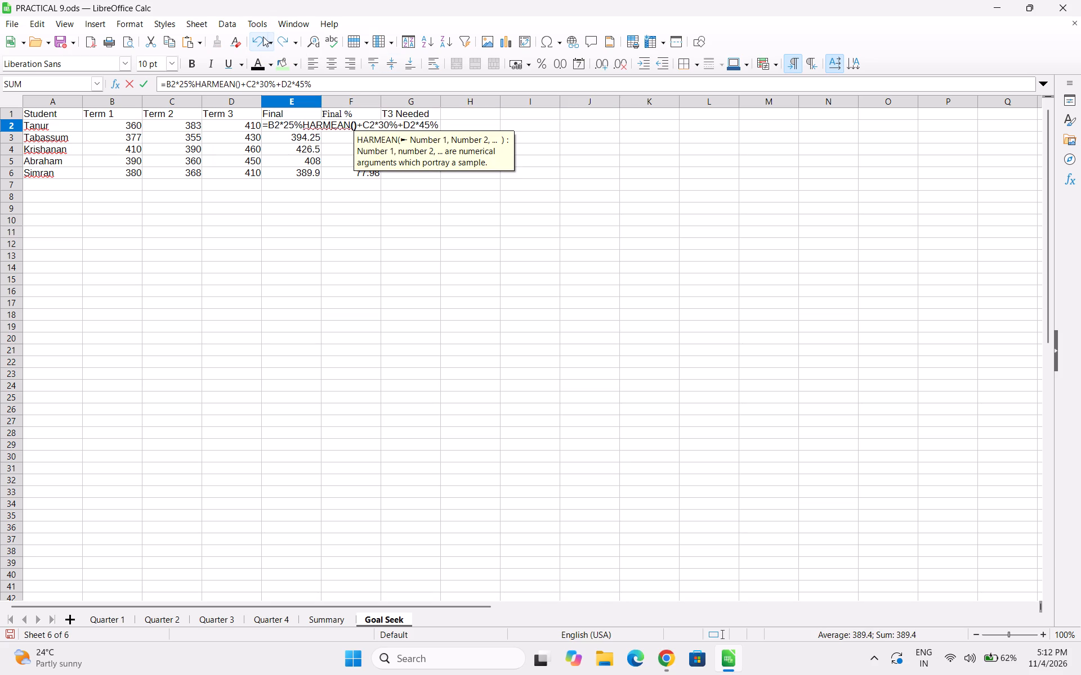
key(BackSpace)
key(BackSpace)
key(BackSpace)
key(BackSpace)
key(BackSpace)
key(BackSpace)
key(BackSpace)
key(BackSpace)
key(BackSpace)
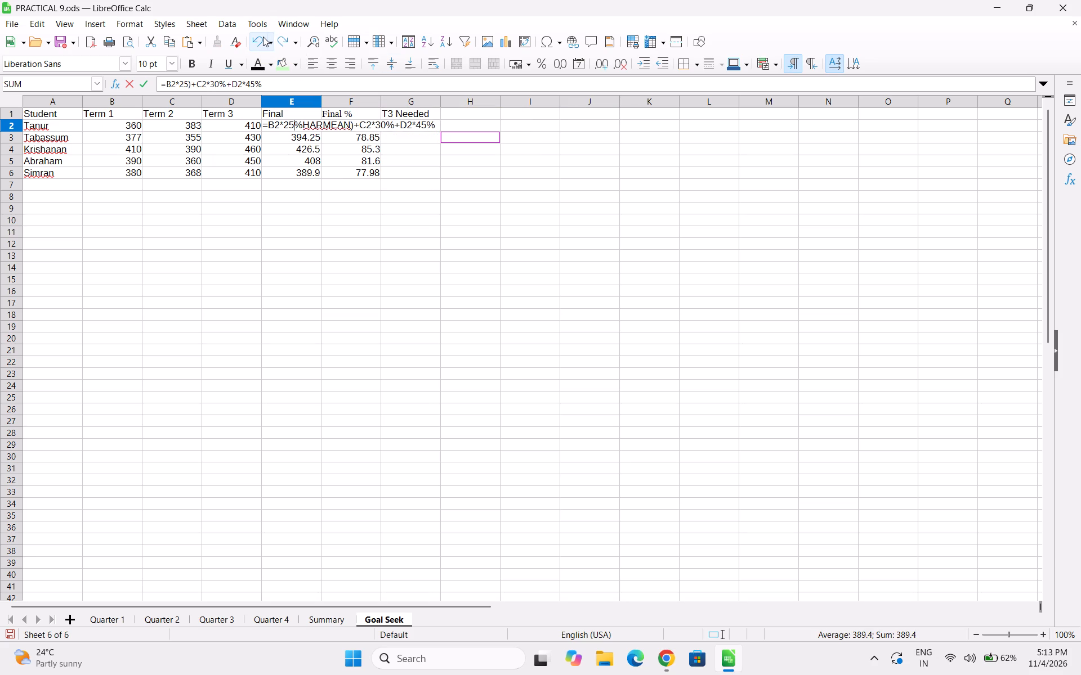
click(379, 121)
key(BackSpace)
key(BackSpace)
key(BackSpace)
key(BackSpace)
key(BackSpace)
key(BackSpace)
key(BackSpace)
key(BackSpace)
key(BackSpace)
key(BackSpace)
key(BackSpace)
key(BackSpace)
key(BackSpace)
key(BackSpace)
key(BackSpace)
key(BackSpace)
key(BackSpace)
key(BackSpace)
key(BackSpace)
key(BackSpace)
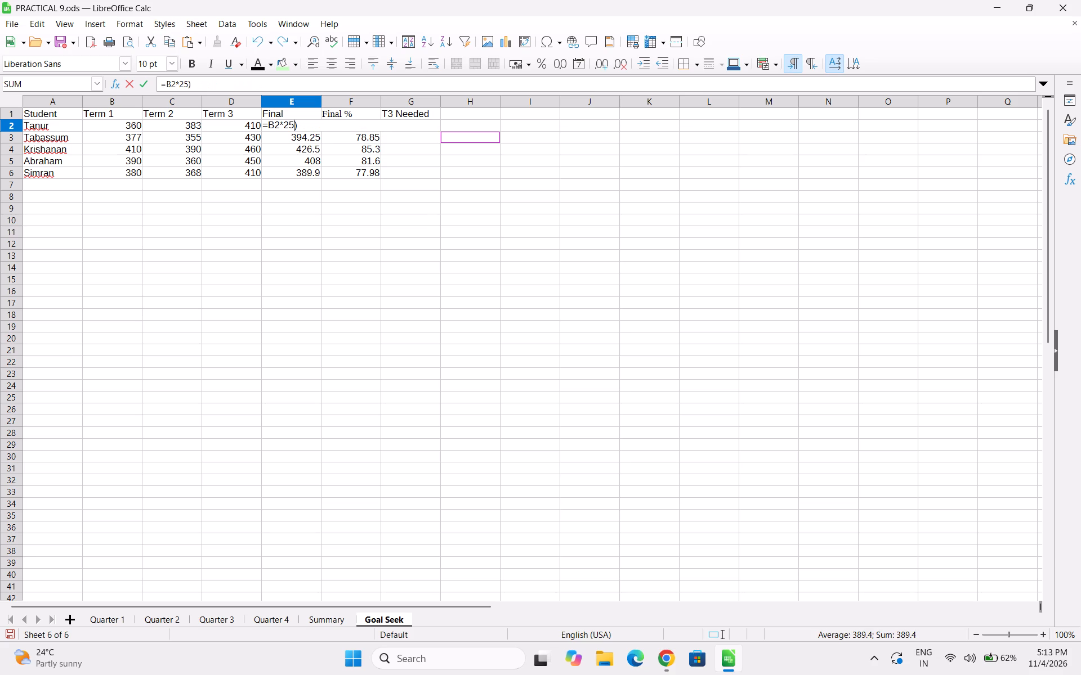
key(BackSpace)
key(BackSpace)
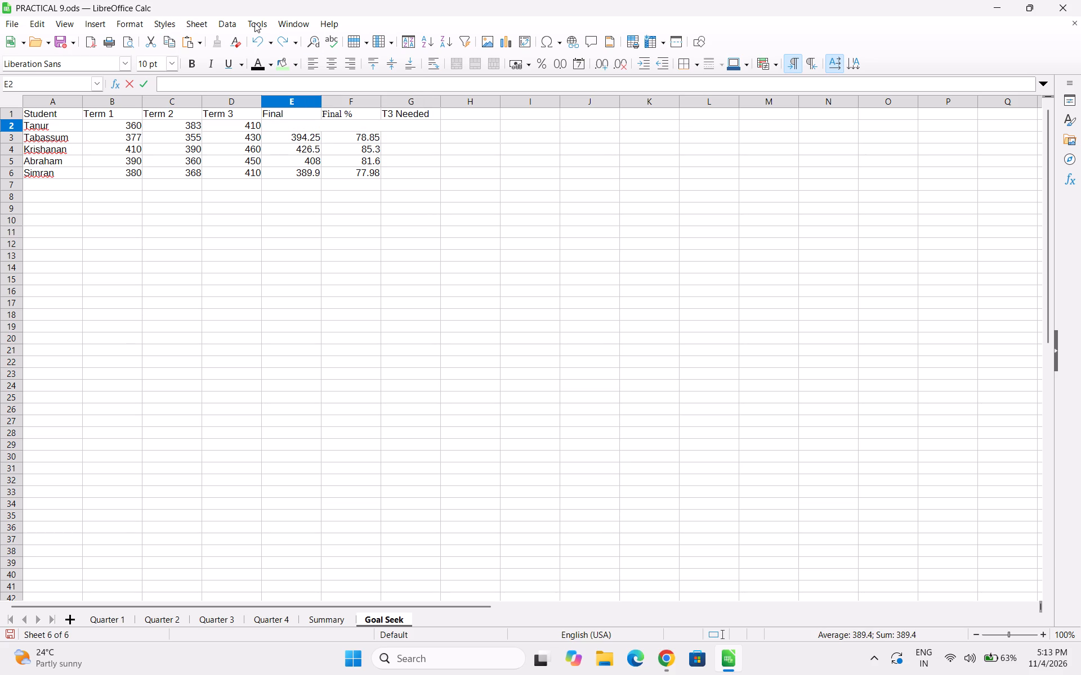
Undo the deletions in Tanur's Final cell E2 and repair its formula so it reads =B2*25%+C2*30%+D2*45%.
triple_click(254, 32)
triple_click(254, 32)
triple_click(254, 32)
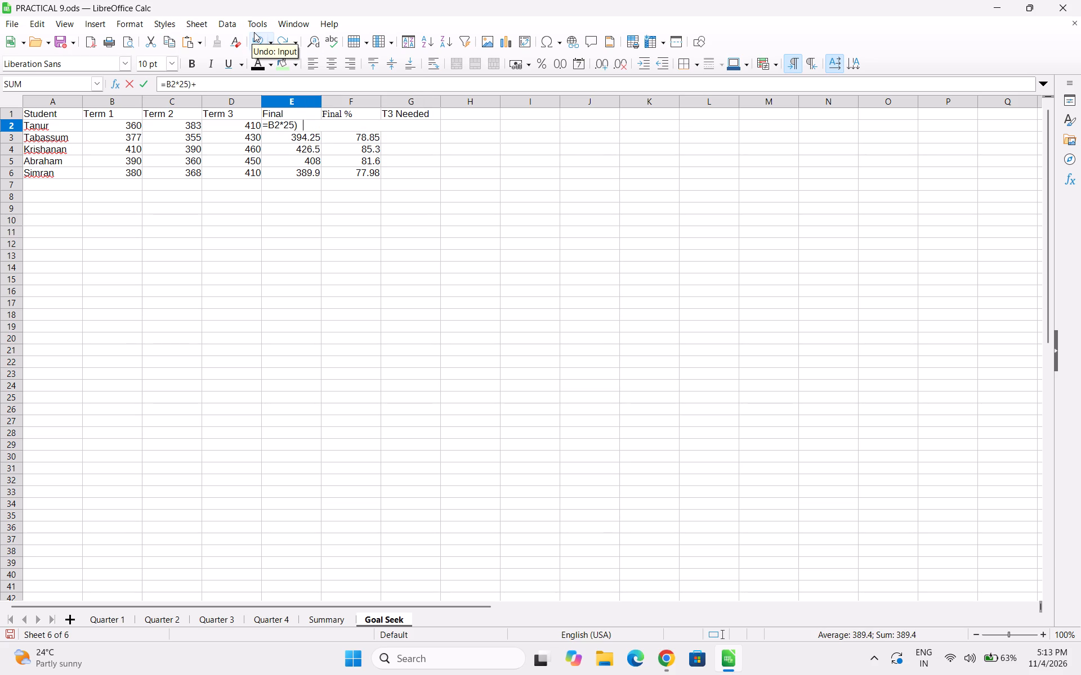
triple_click(254, 32)
triple_click(254, 32)
triple_click(254, 32)
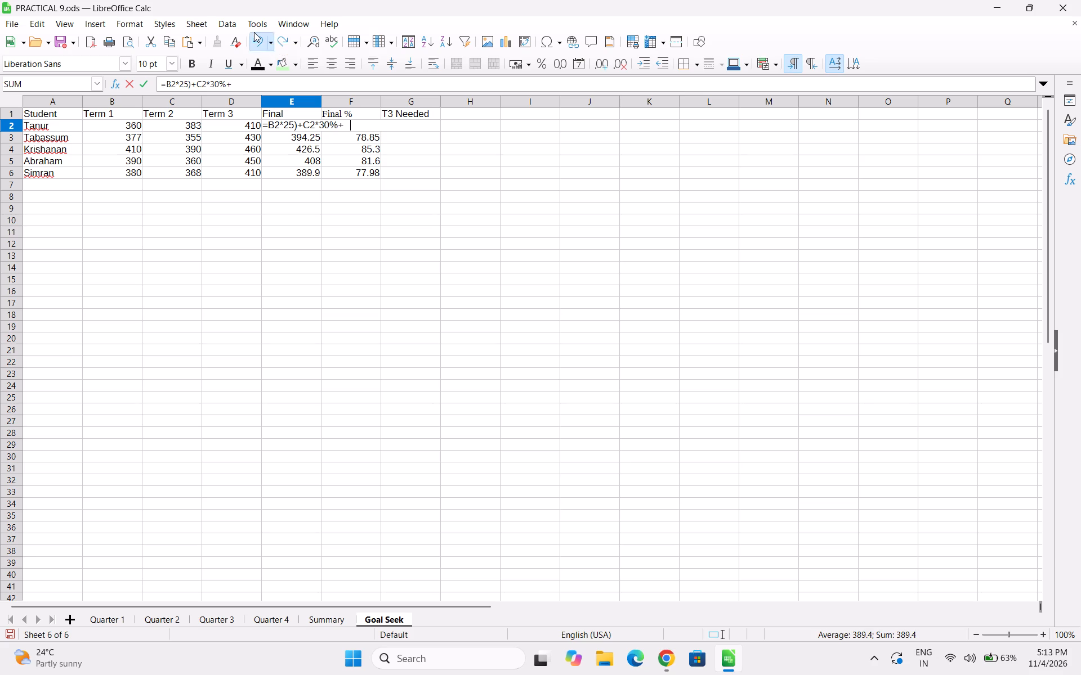
triple_click(254, 32)
double_click(254, 32)
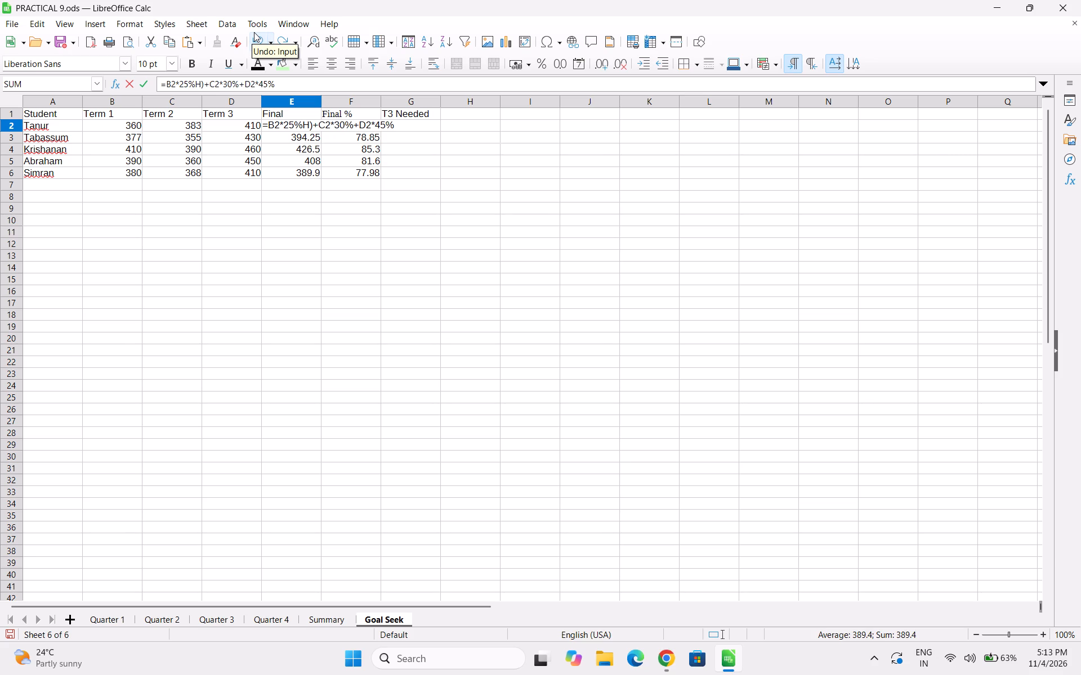
double_click(287, 41)
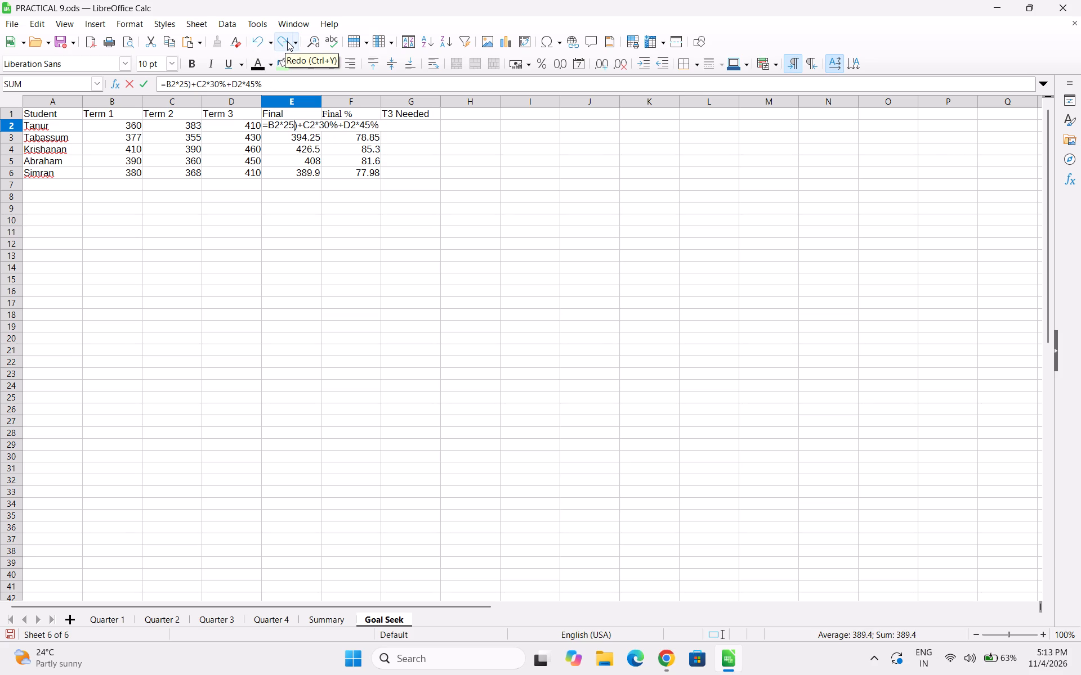
click(297, 125)
key(BackSpace)
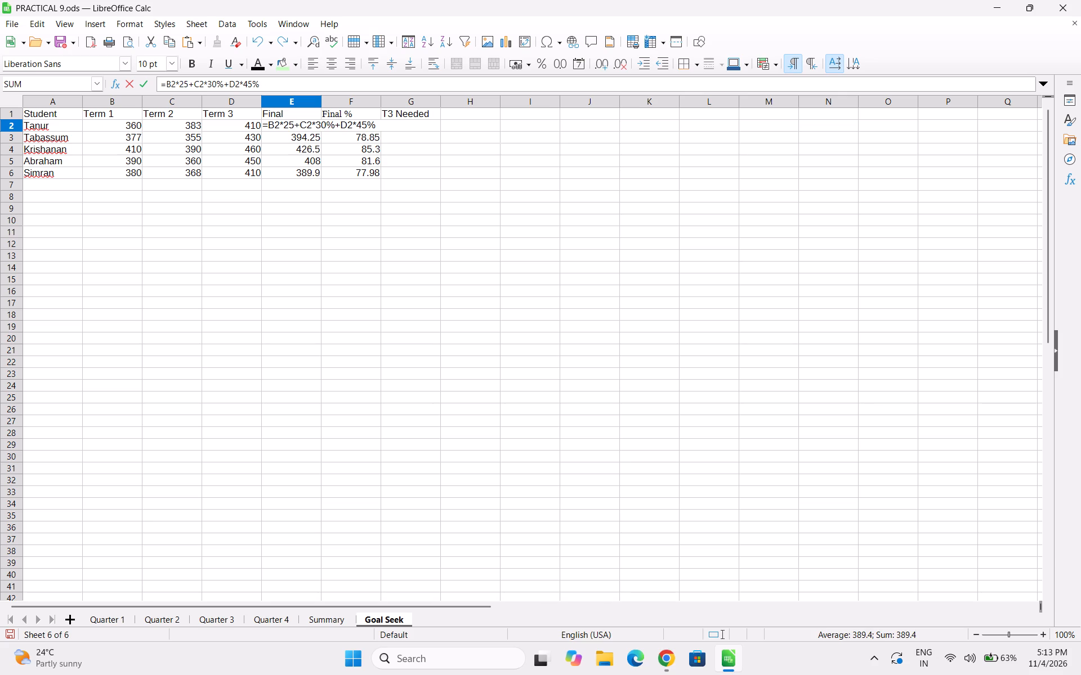
key(shift+percent)
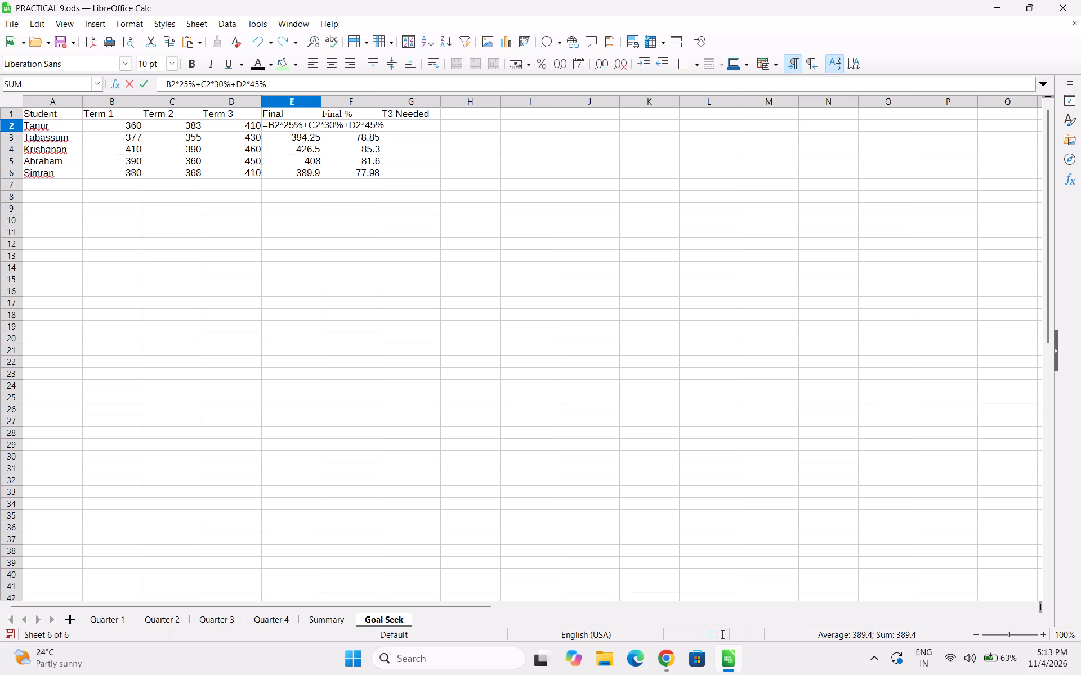
key(Return)
Set up a Goal Seek with Tanur's Final marks in E2 as the formula cell and a target value of 400.
click(276, 120)
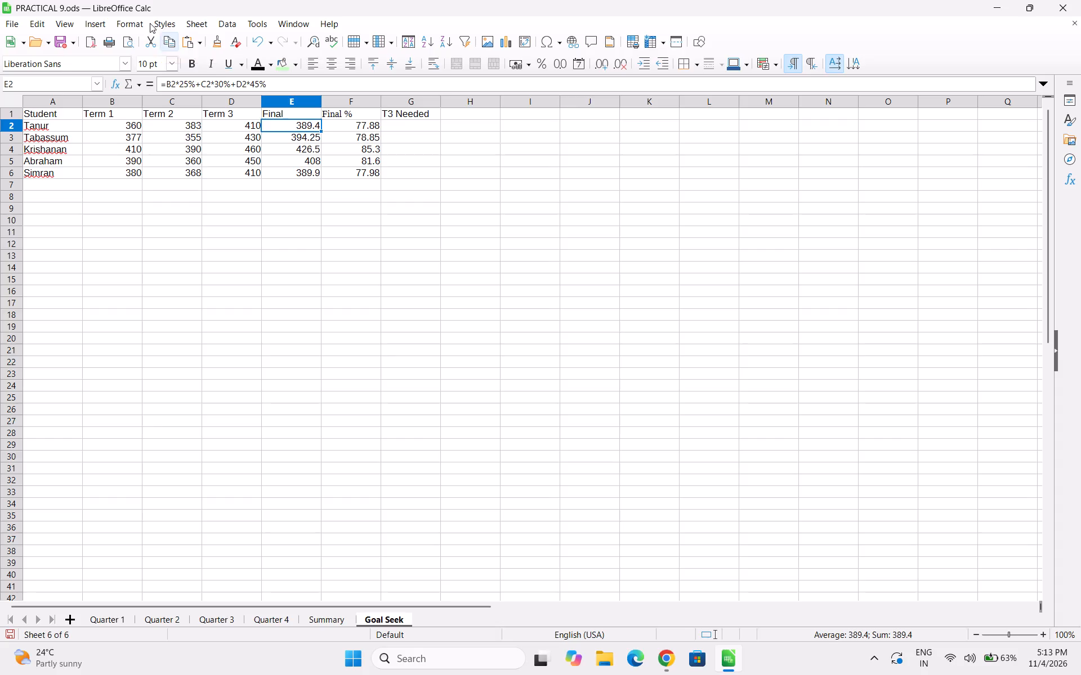
click(253, 26)
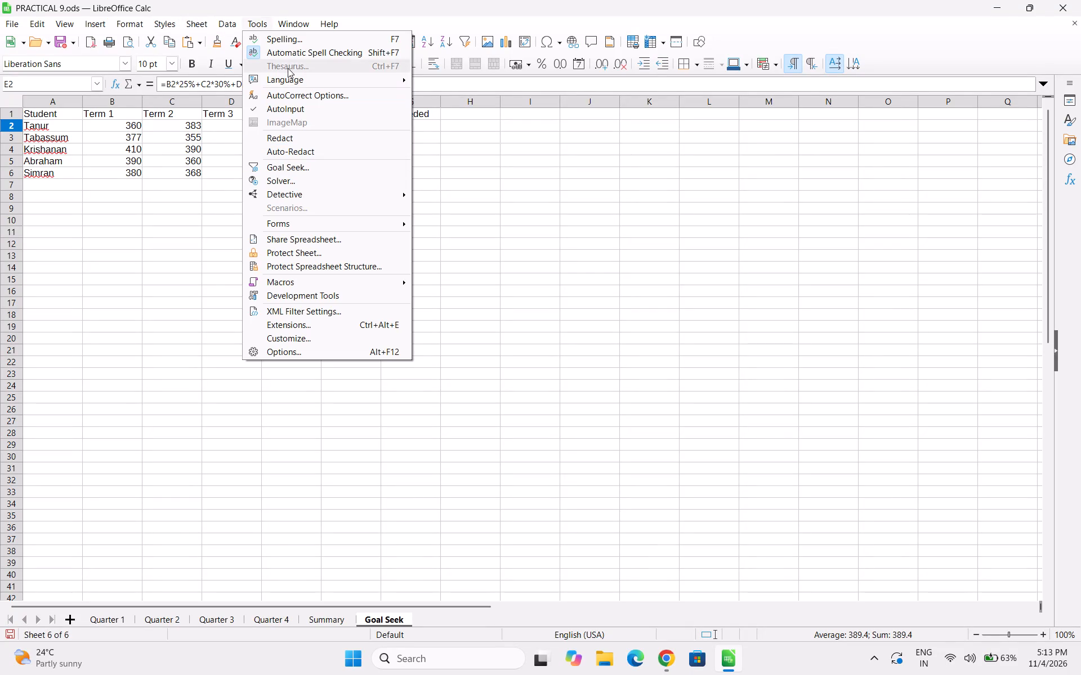
click(296, 162)
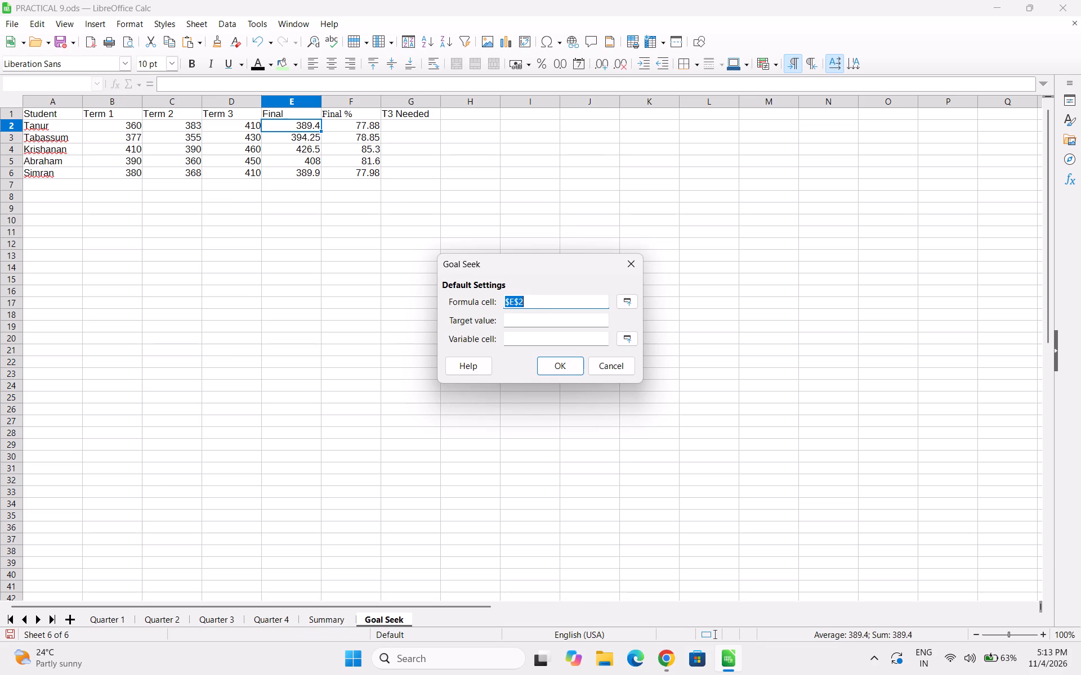
click(538, 321)
text(400)
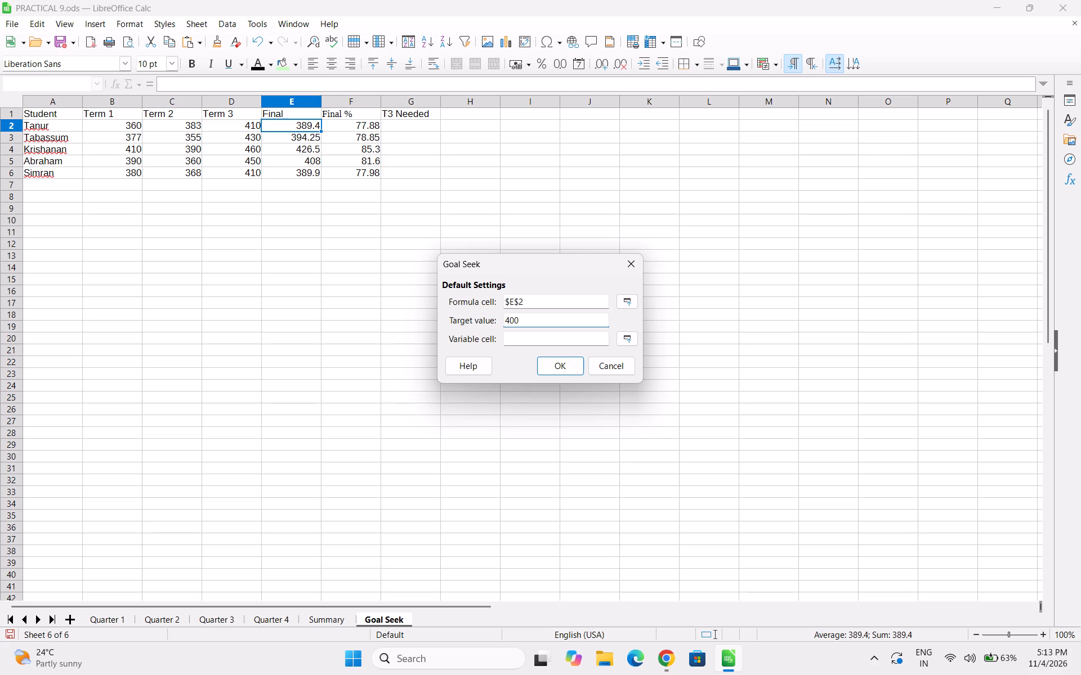
click(525, 337)
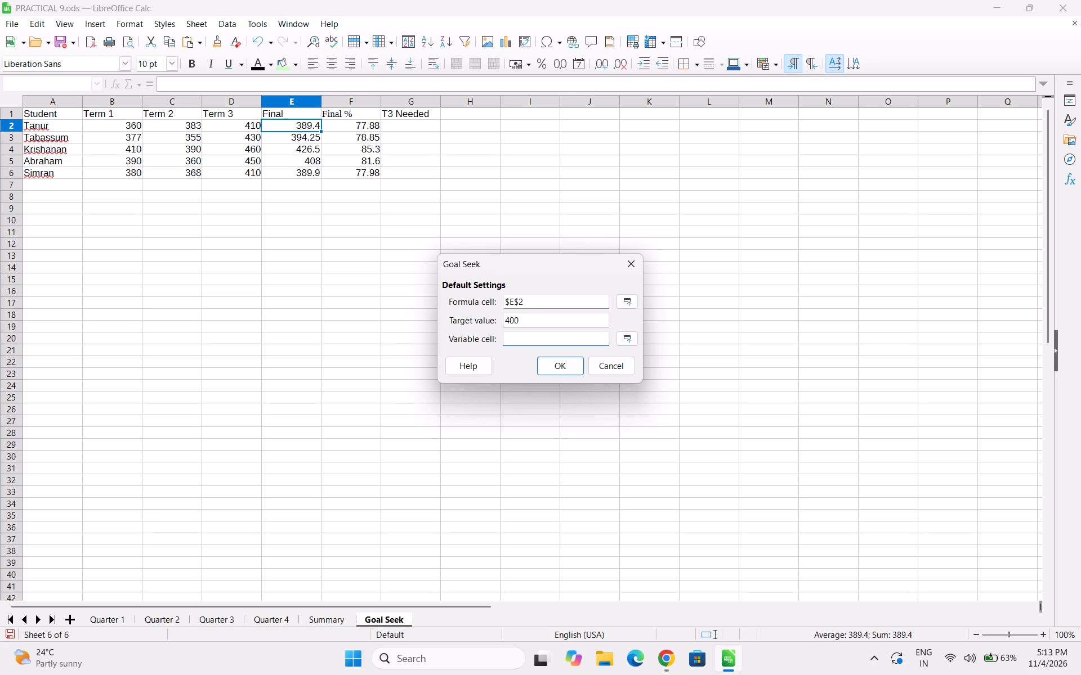
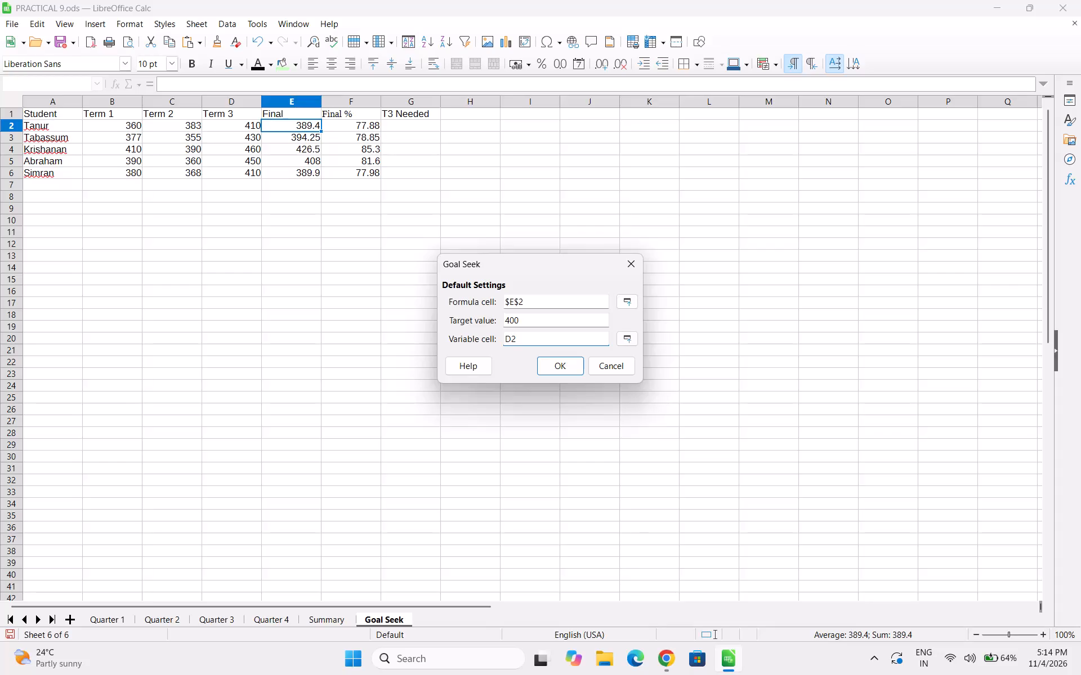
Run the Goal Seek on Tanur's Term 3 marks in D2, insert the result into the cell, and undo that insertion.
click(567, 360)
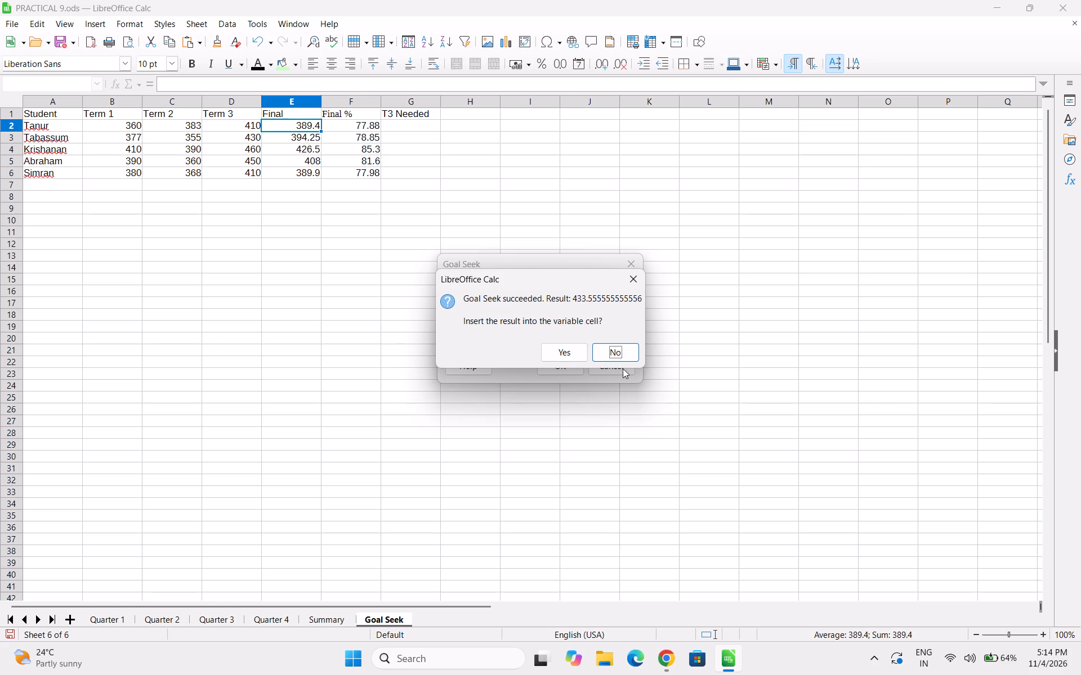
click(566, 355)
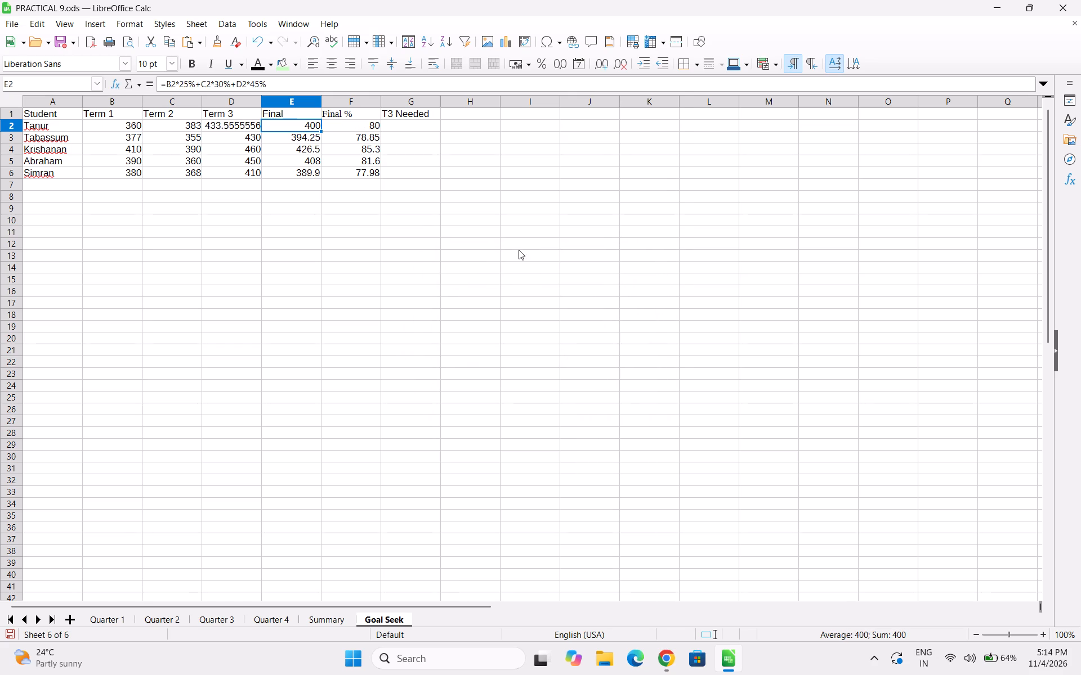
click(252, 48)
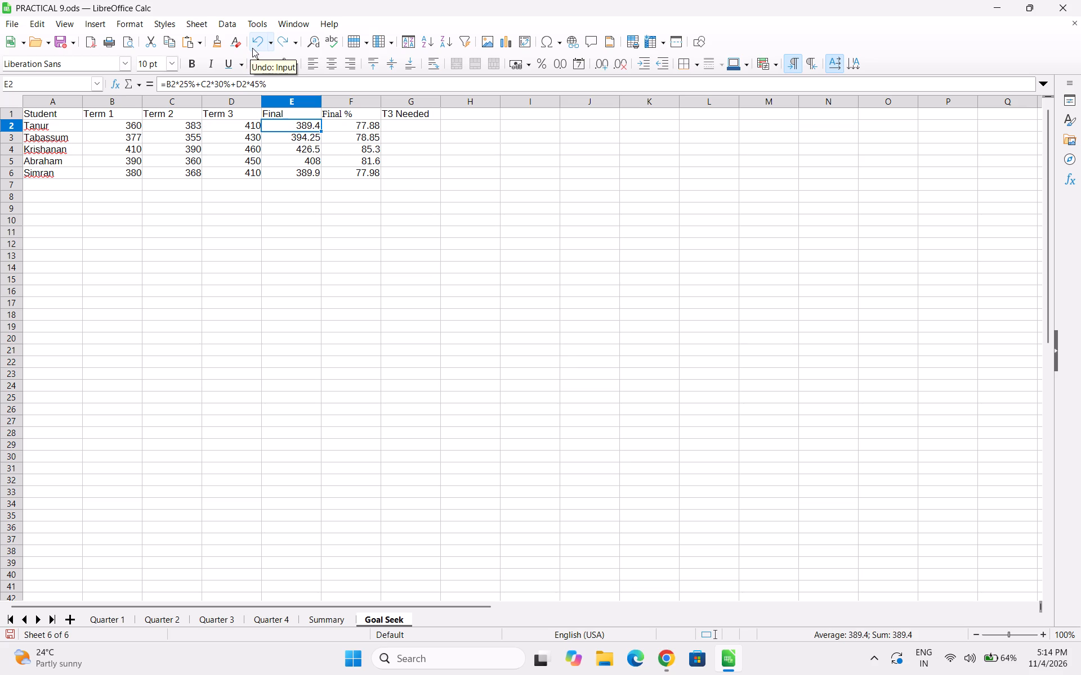
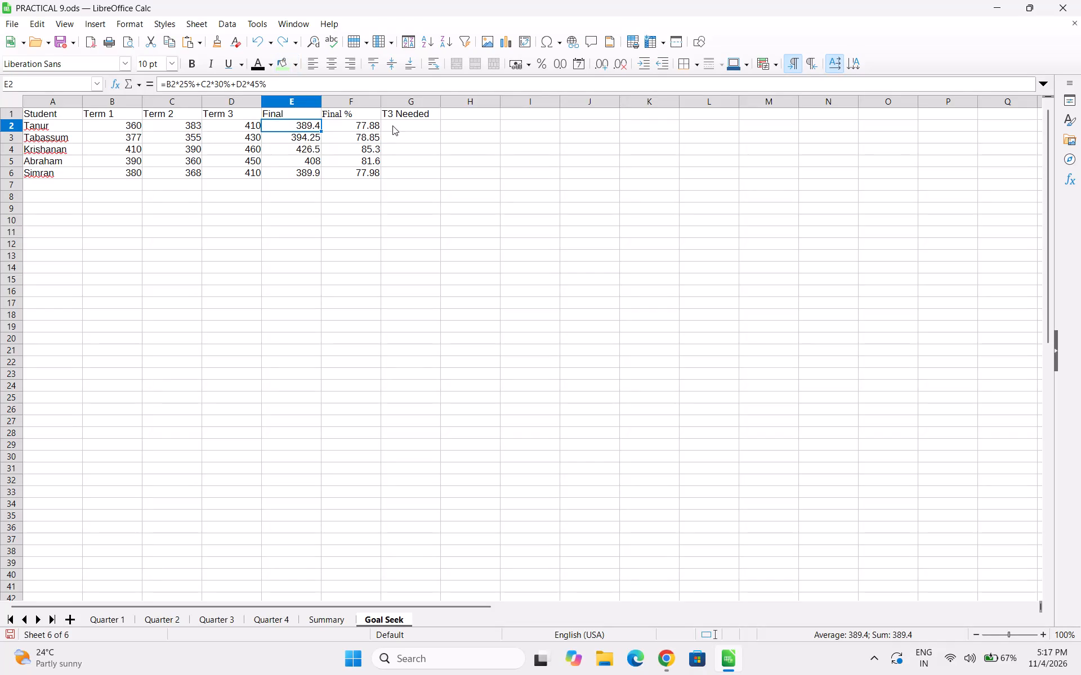
Select Tanur's empty T3 Needed cell, G2, for entering the Term 3 marks needed.
click(392, 125)
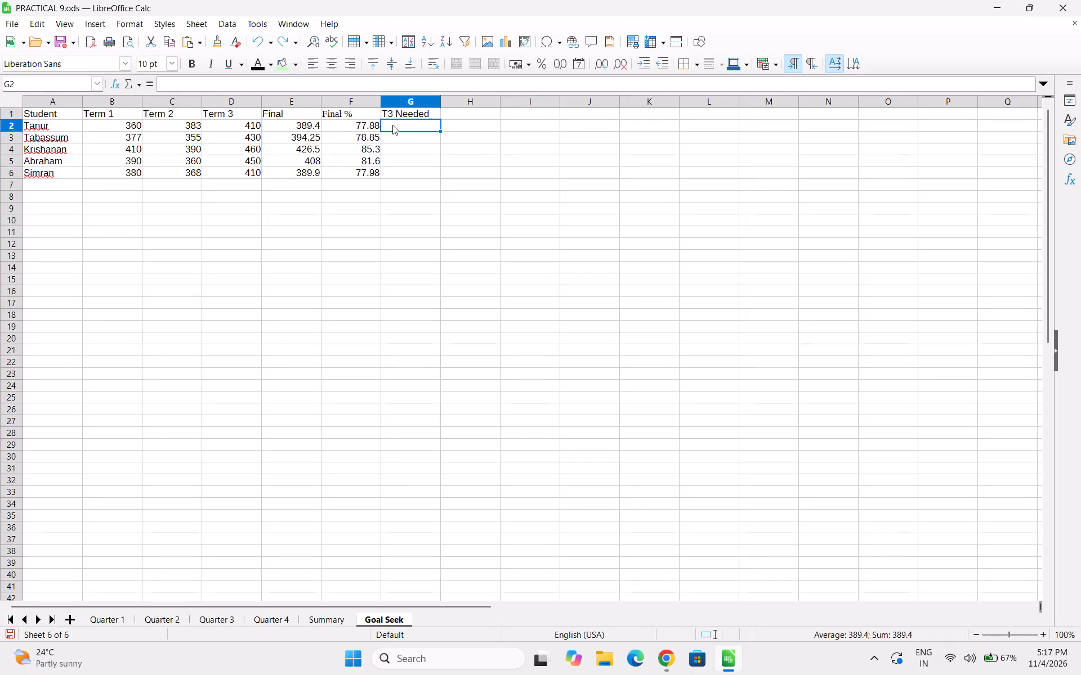
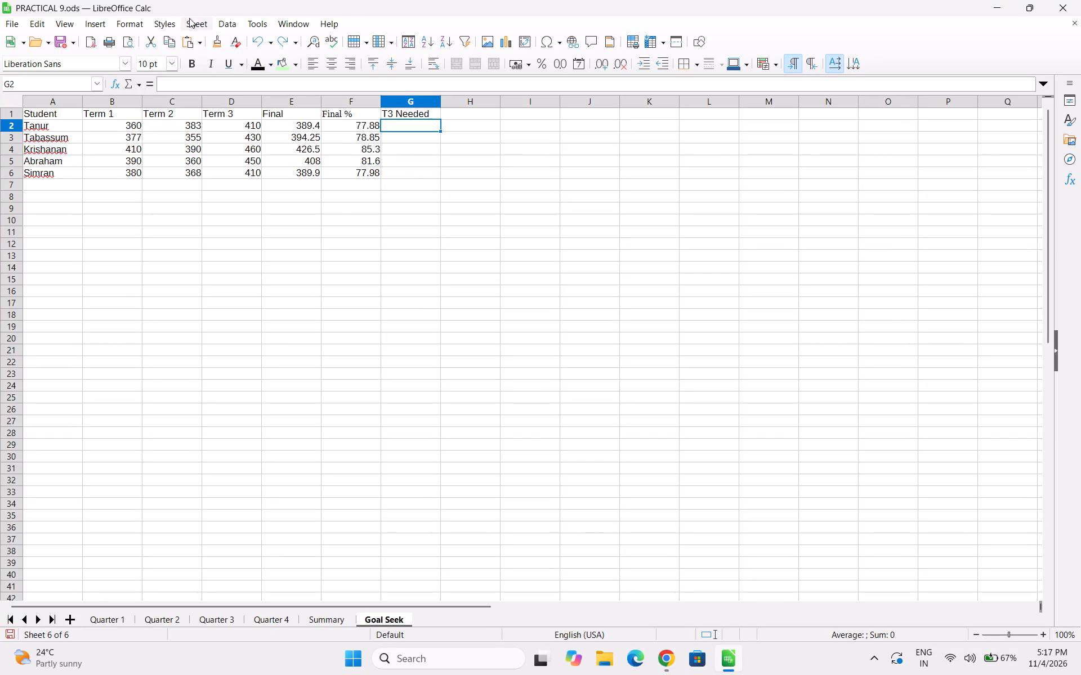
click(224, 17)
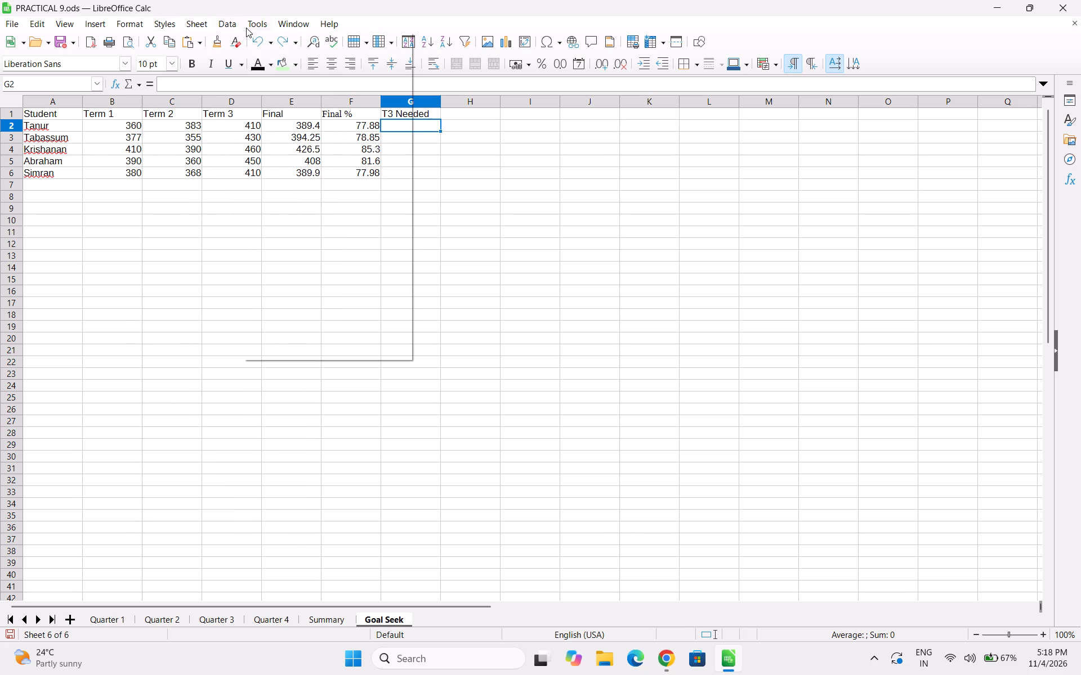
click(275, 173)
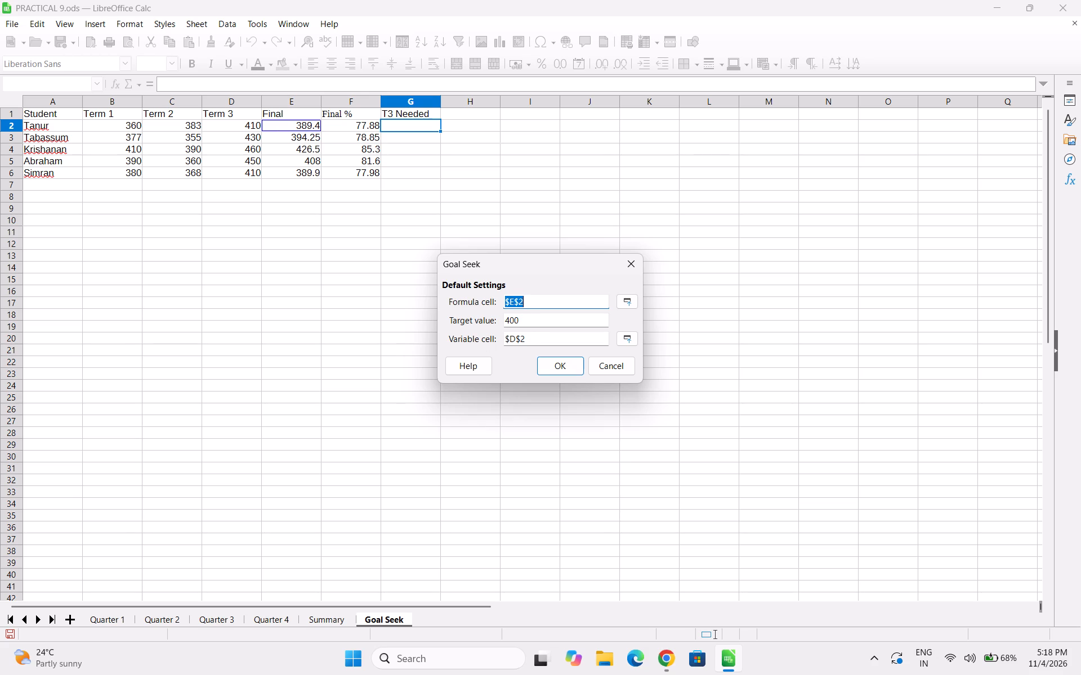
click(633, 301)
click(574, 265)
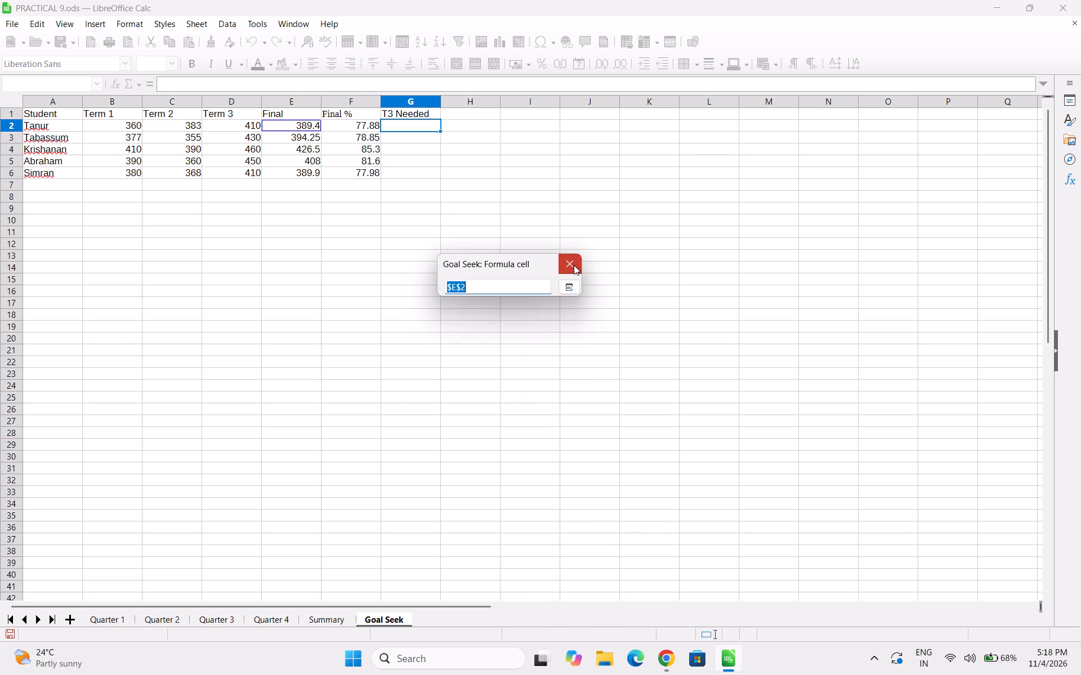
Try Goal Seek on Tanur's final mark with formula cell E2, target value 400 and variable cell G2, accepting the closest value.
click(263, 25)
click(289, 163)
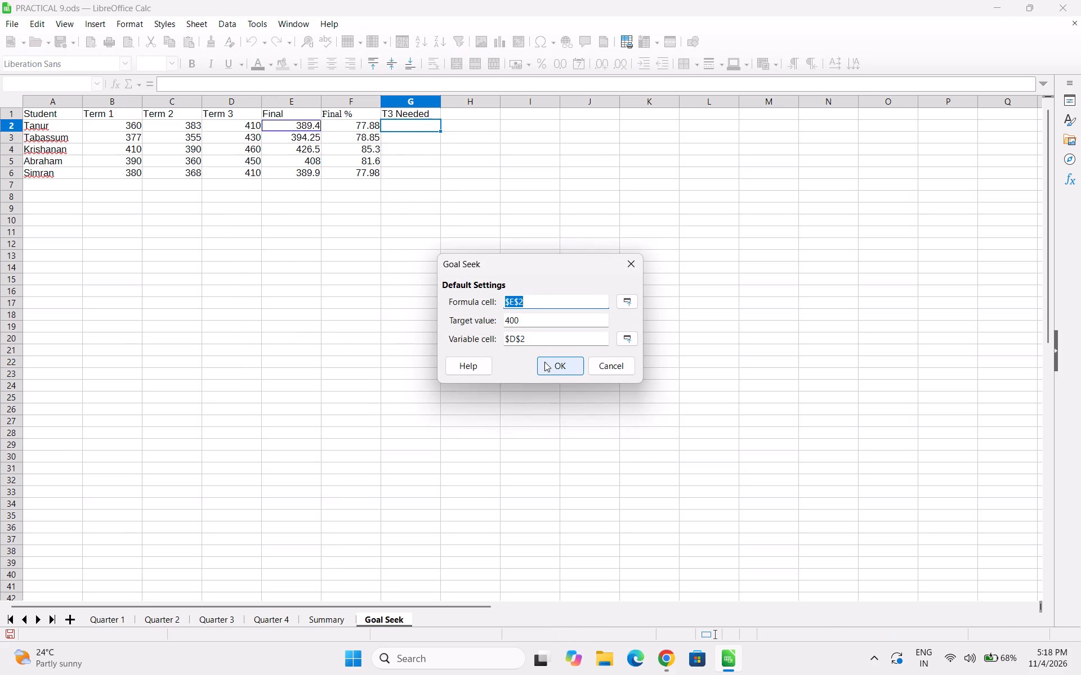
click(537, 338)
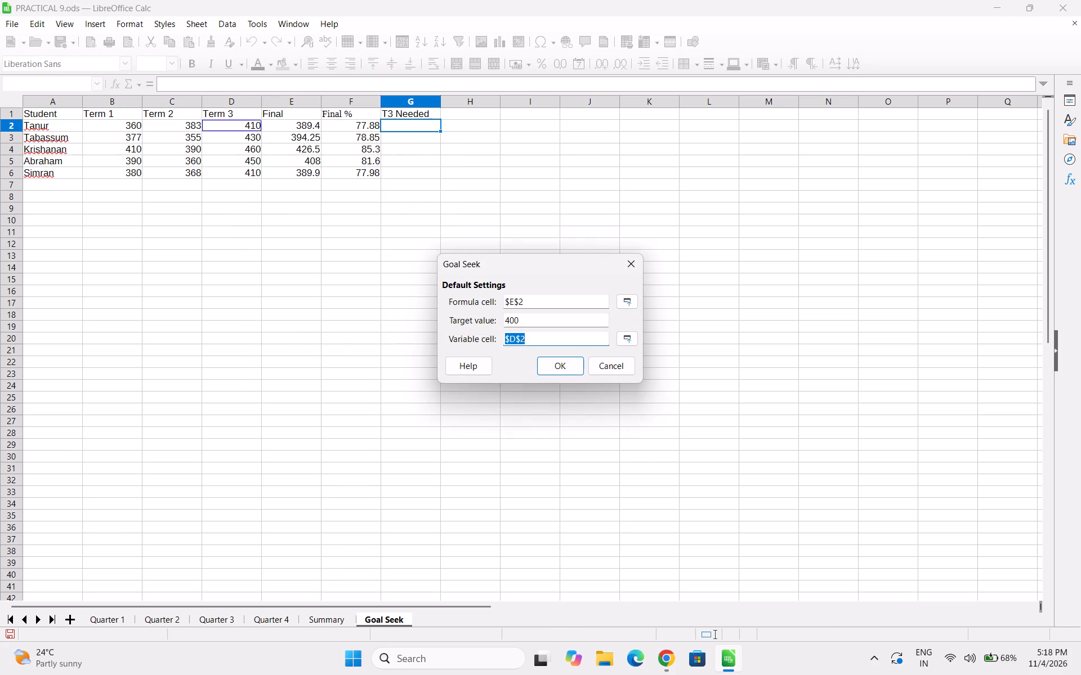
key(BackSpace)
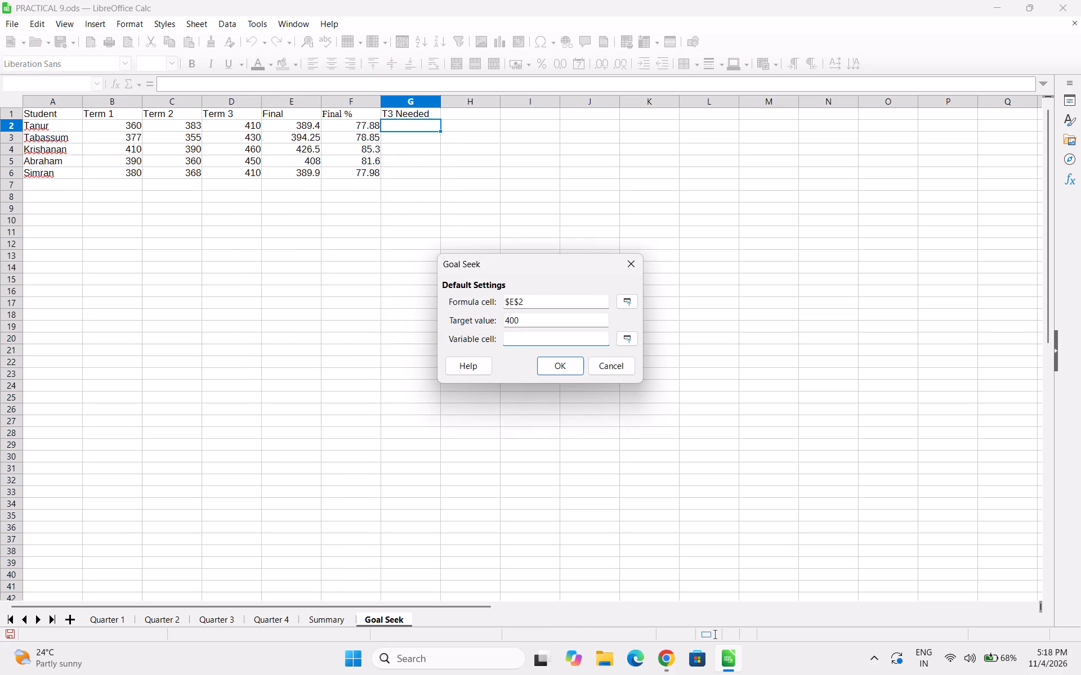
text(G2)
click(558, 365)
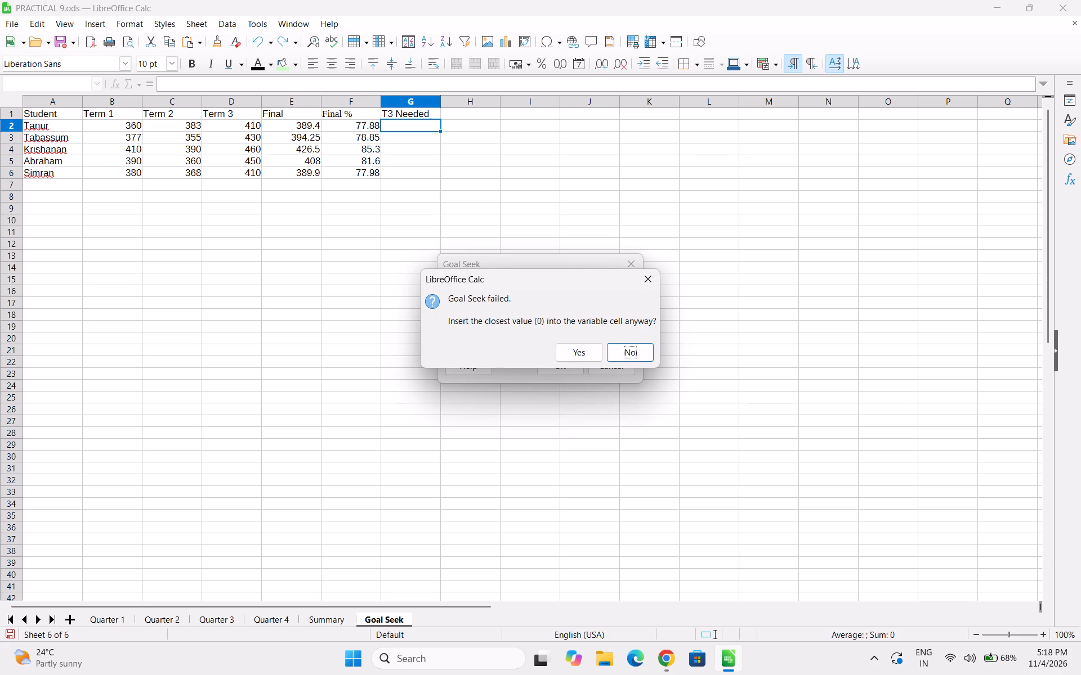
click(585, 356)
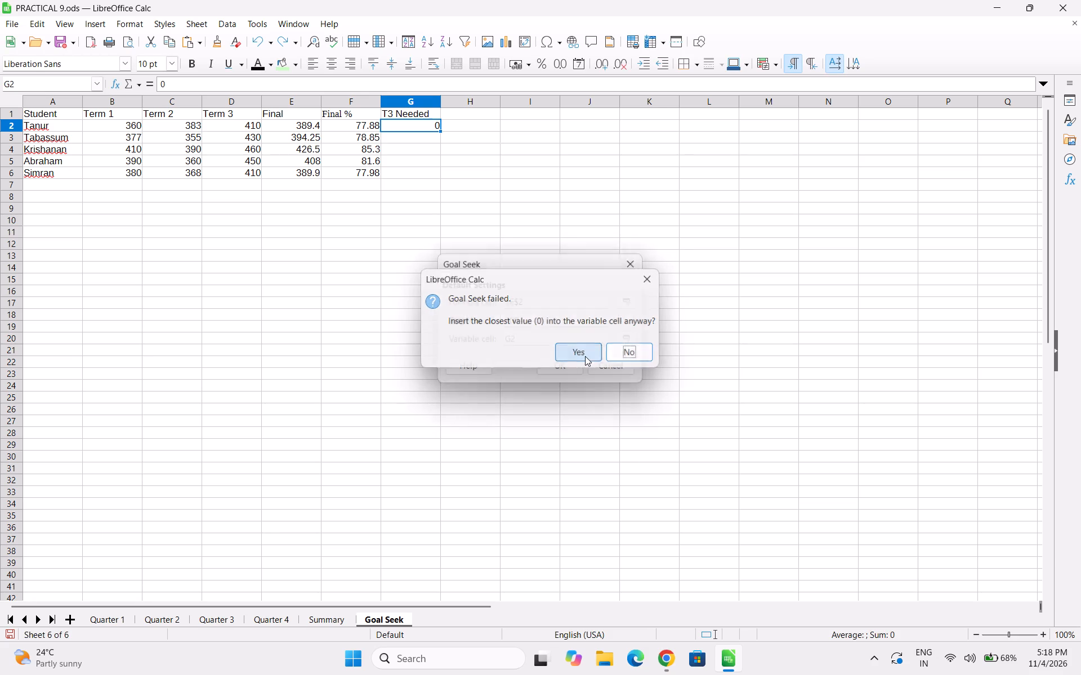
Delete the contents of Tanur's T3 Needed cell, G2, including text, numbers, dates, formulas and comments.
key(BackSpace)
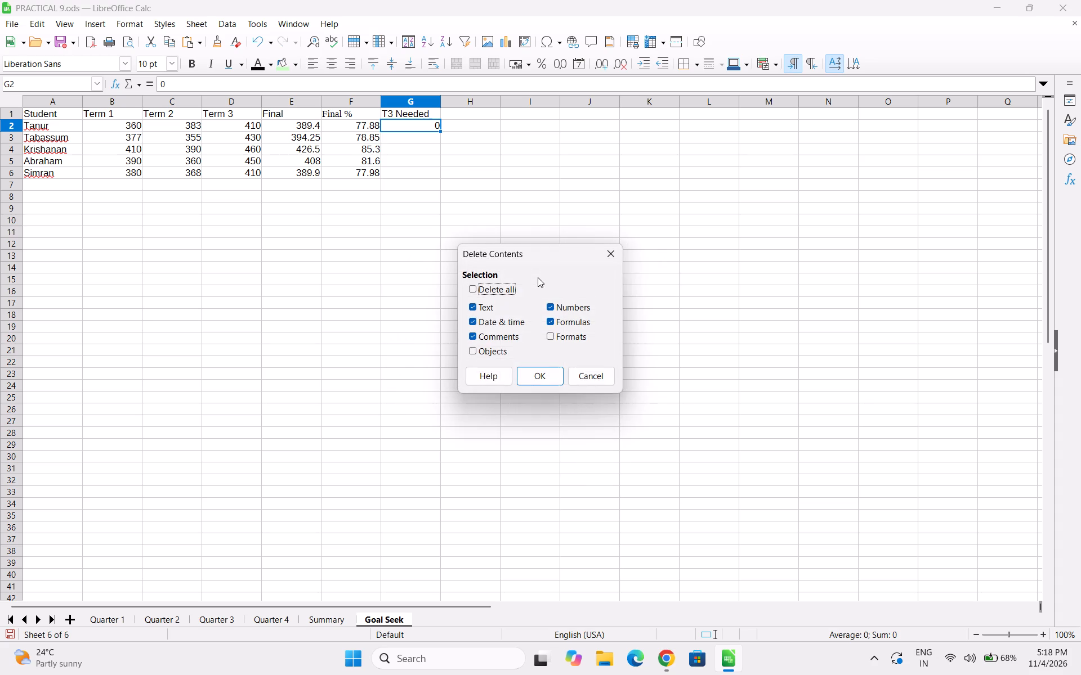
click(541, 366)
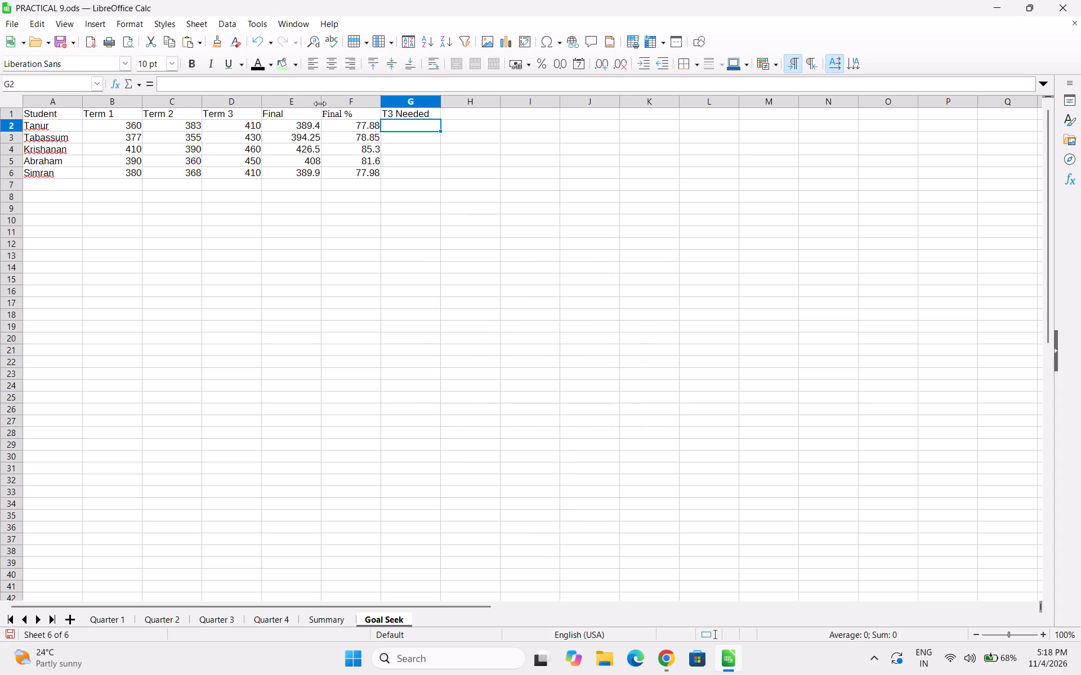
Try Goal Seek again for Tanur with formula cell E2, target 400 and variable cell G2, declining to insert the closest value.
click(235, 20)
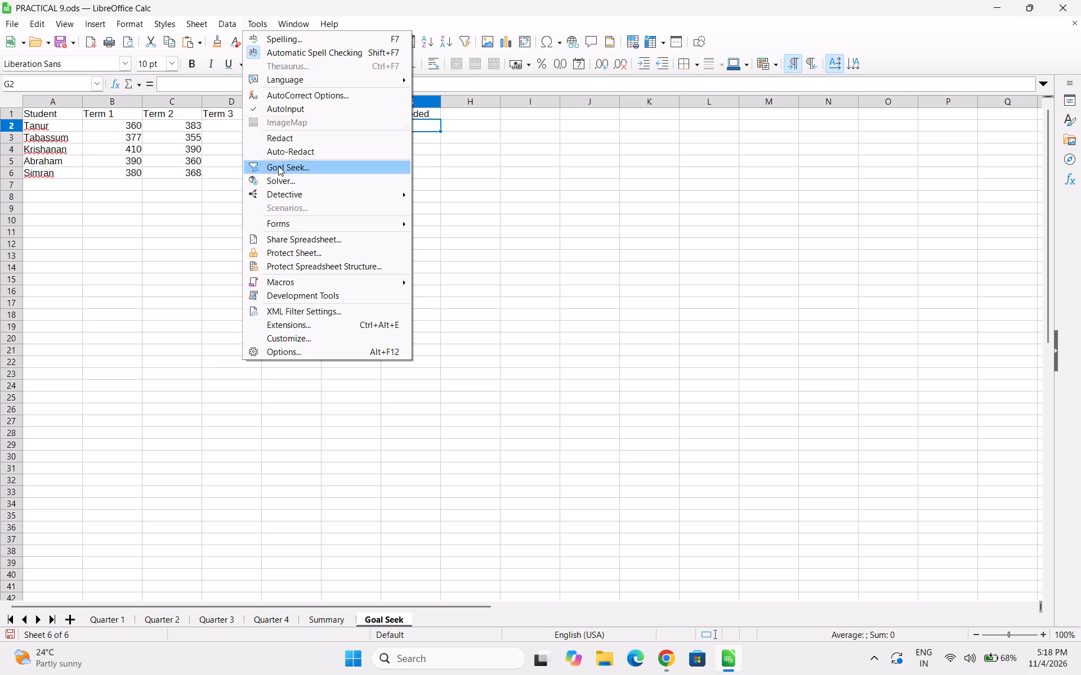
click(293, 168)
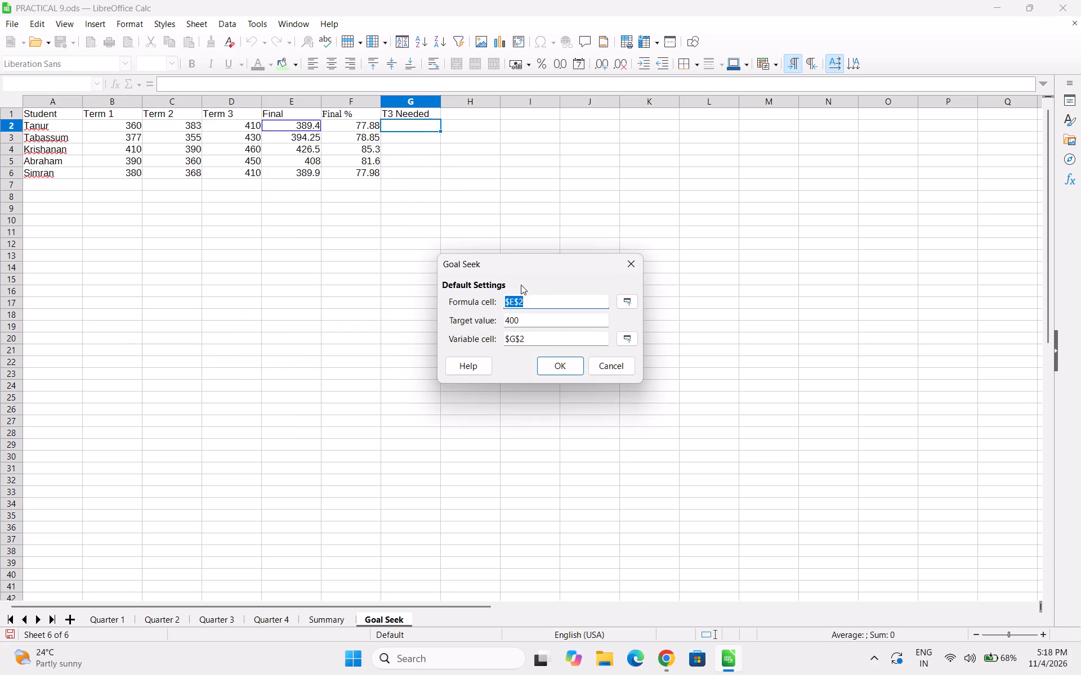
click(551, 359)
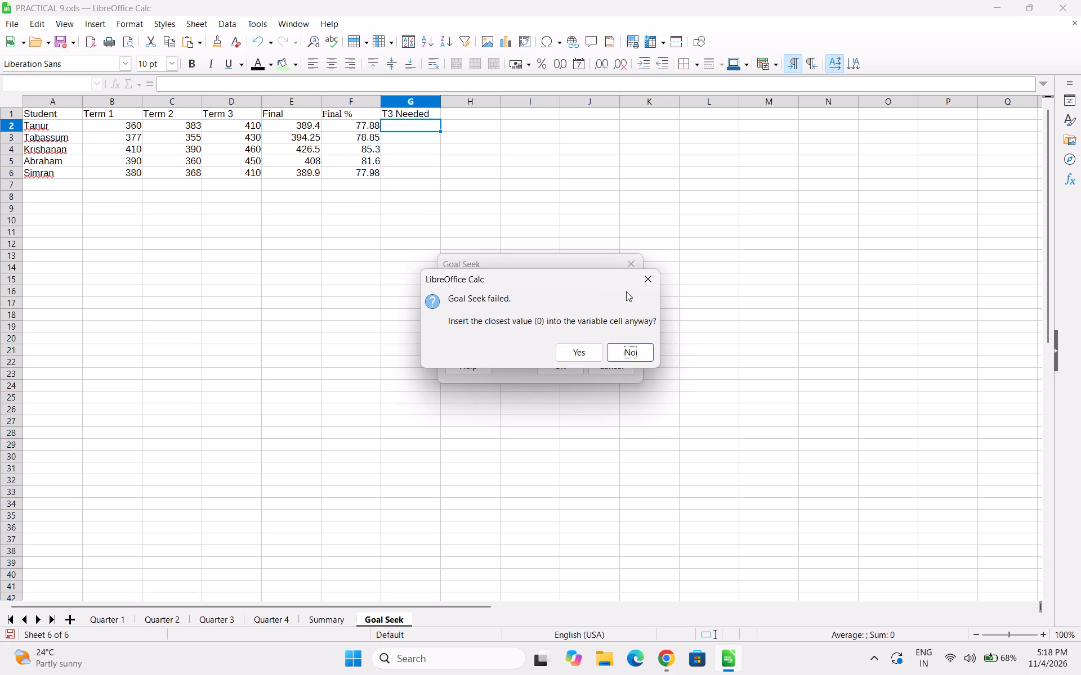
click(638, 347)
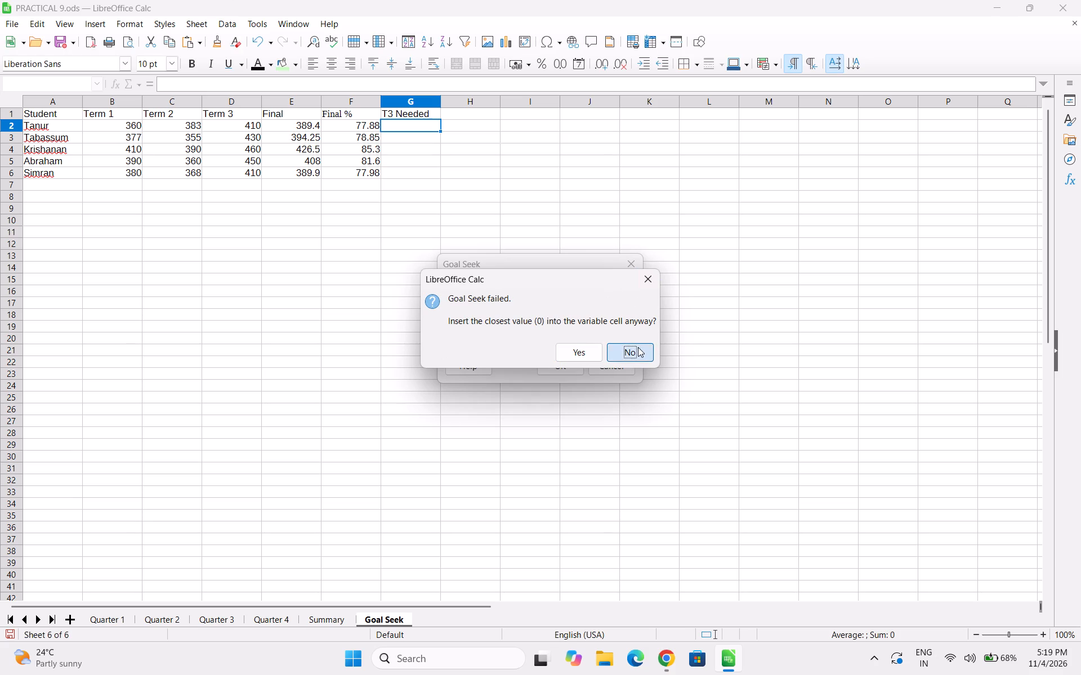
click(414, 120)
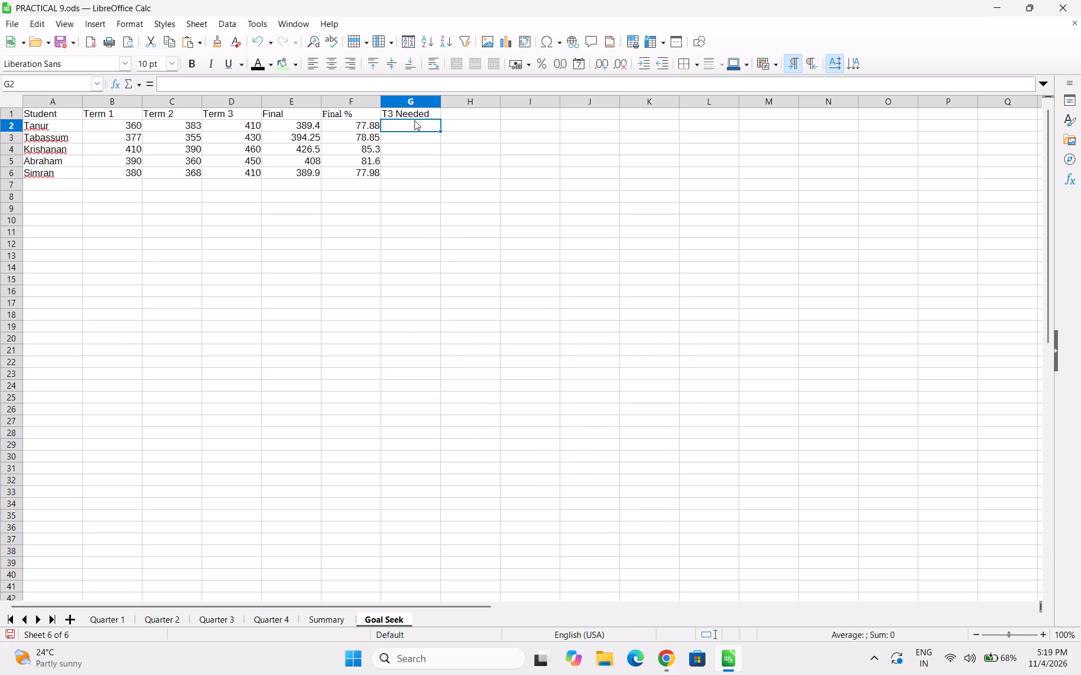